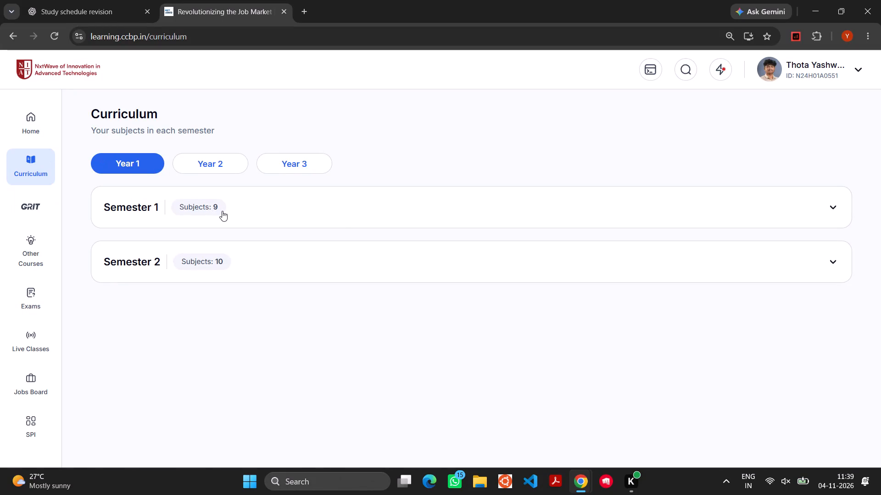
Open the Data visualisation course under Python for DA in Year 3, Semester 5 of the curriculum.
{"action": "left_click", "coordinate": [295, 159]}
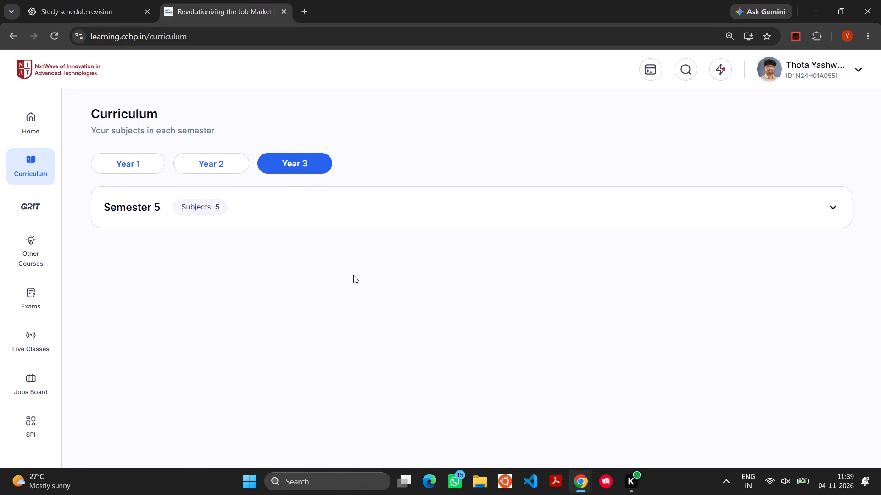
{"action": "left_click", "coordinate": [332, 201]}
{"action": "scroll", "coordinate": [332, 201], "scroll_direction": "down", "scroll_amount": 4}
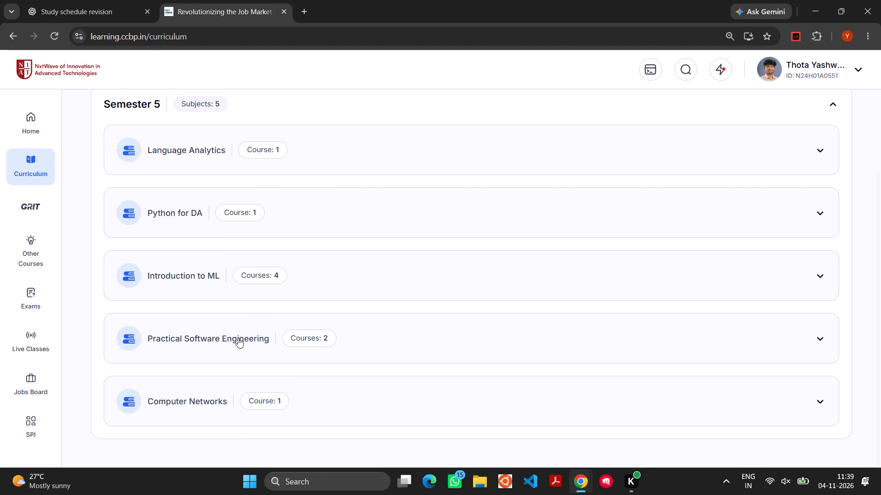
{"action": "left_click", "coordinate": [287, 224]}
{"action": "left_click", "coordinate": [296, 270]}
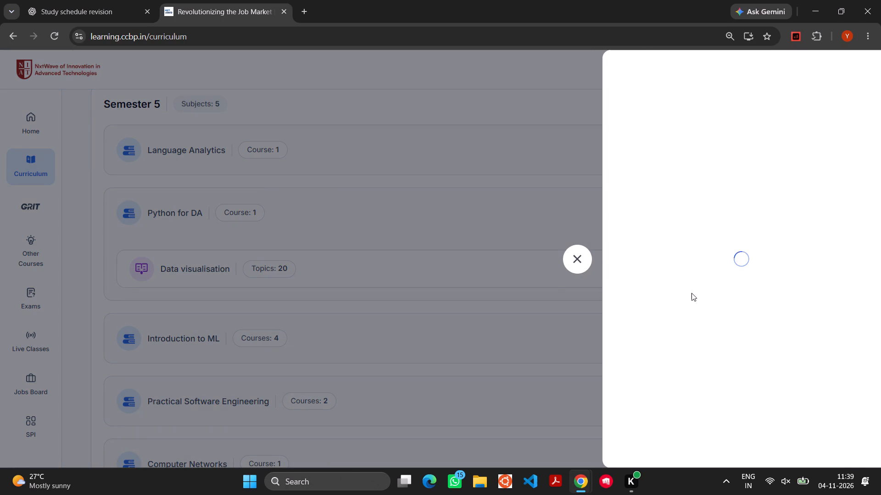
Look through the Data visualisation course's topic list for relevant lessons, checking the Data Transformation topic.
{"action": "scroll", "coordinate": [691, 293], "scroll_direction": "down", "scroll_amount": 1}
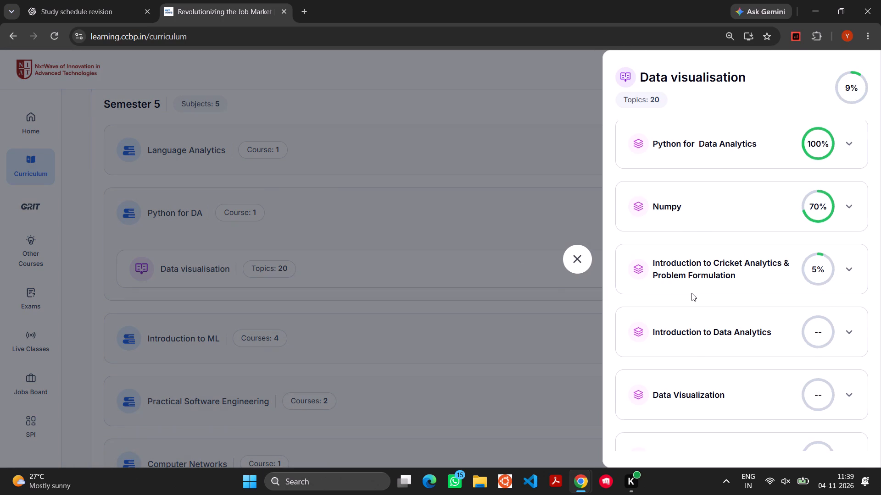
{"action": "scroll", "coordinate": [691, 293], "scroll_direction": "down", "scroll_amount": 1}
{"action": "scroll", "coordinate": [727, 332], "scroll_direction": "down", "scroll_amount": 4}
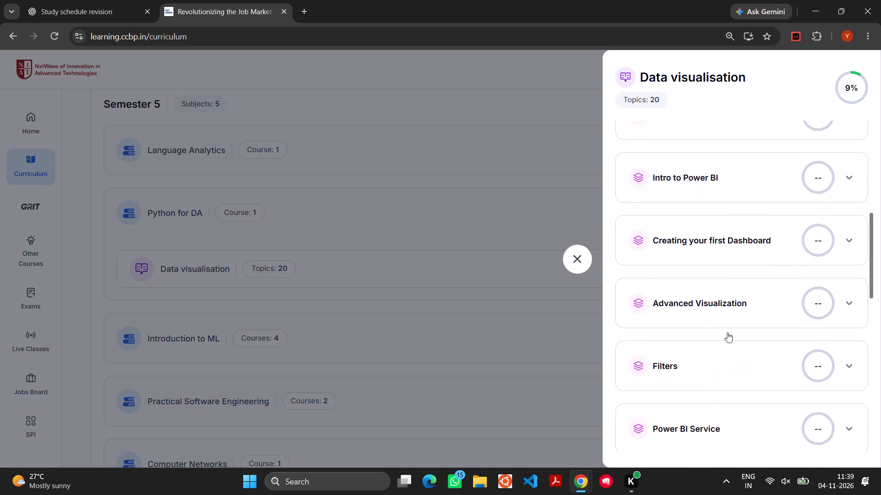
{"action": "scroll", "coordinate": [727, 332], "scroll_direction": "down", "scroll_amount": 4}
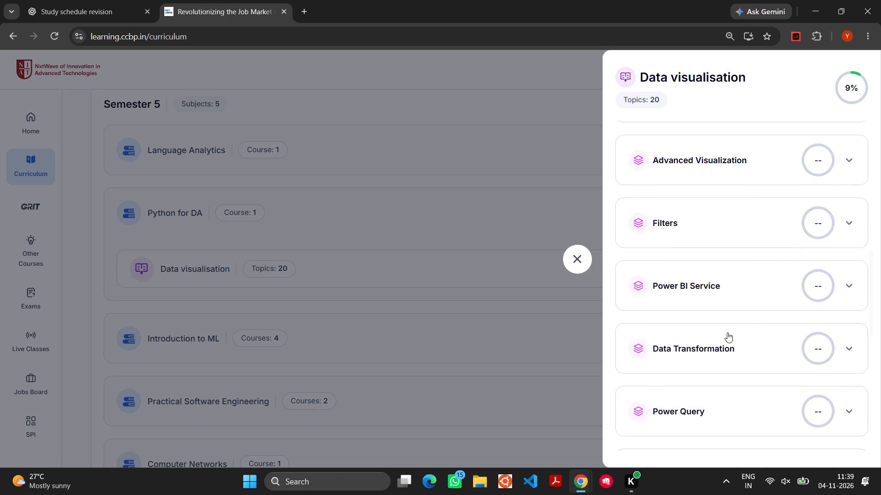
{"action": "scroll", "coordinate": [727, 332], "scroll_direction": "down", "scroll_amount": 2}
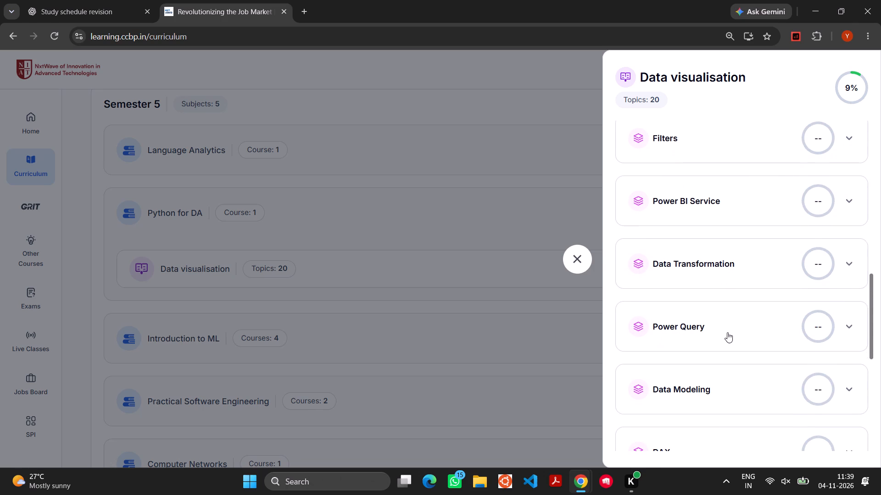
{"action": "scroll", "coordinate": [727, 332], "scroll_direction": "up", "scroll_amount": 1}
{"action": "left_click", "coordinate": [739, 306]}
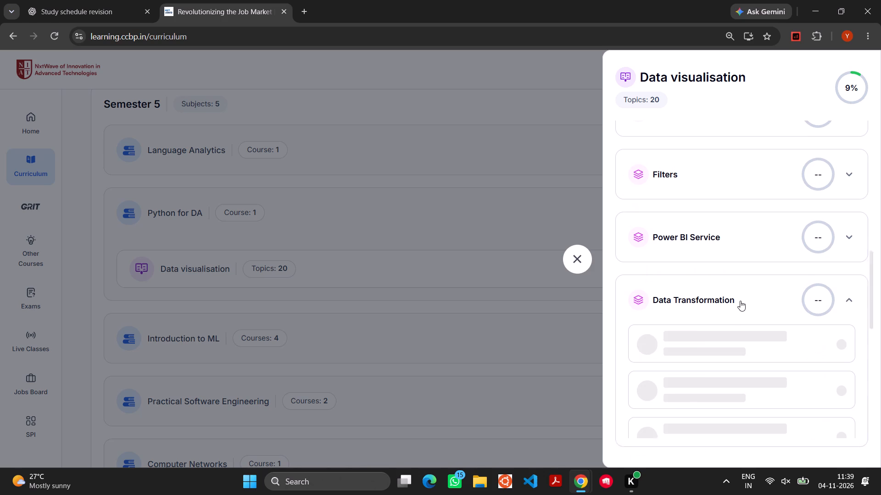
{"action": "left_click", "coordinate": [742, 291]}
{"action": "scroll", "coordinate": [735, 319], "scroll_direction": "down", "scroll_amount": 3}
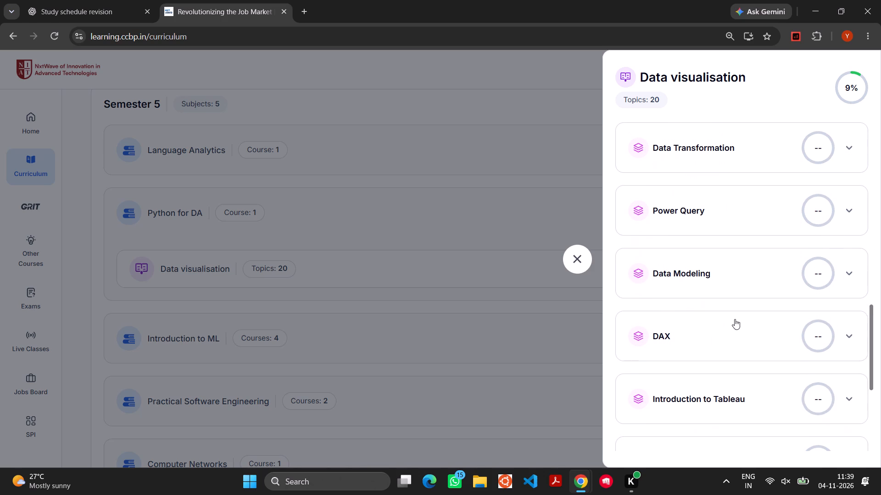
Expand the DAX topic and open its Text Functions cheat sheet.
{"action": "left_click", "coordinate": [756, 329]}
{"action": "scroll", "coordinate": [756, 329], "scroll_direction": "down", "scroll_amount": 4}
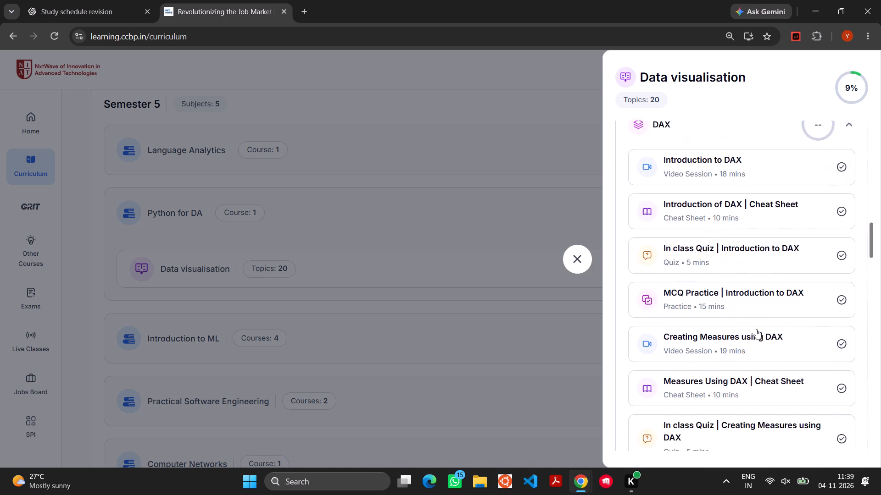
{"action": "scroll", "coordinate": [756, 329], "scroll_direction": "down", "scroll_amount": 5}
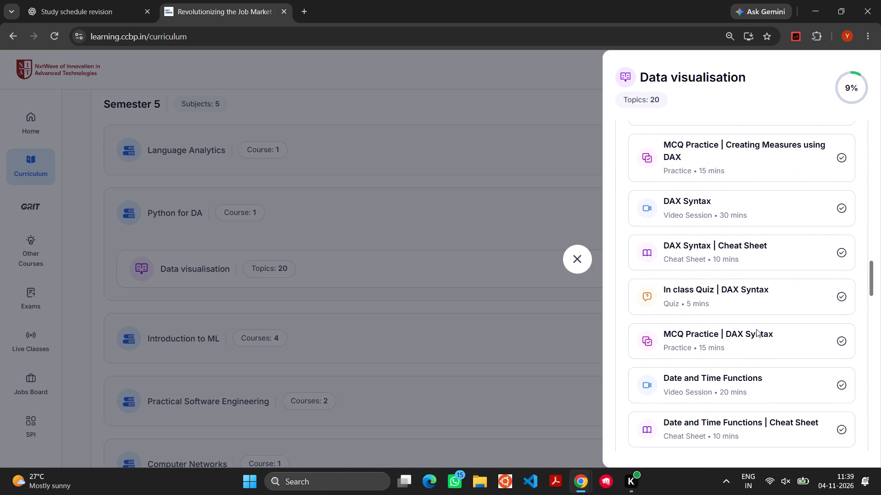
{"action": "scroll", "coordinate": [756, 329], "scroll_direction": "down", "scroll_amount": 3}
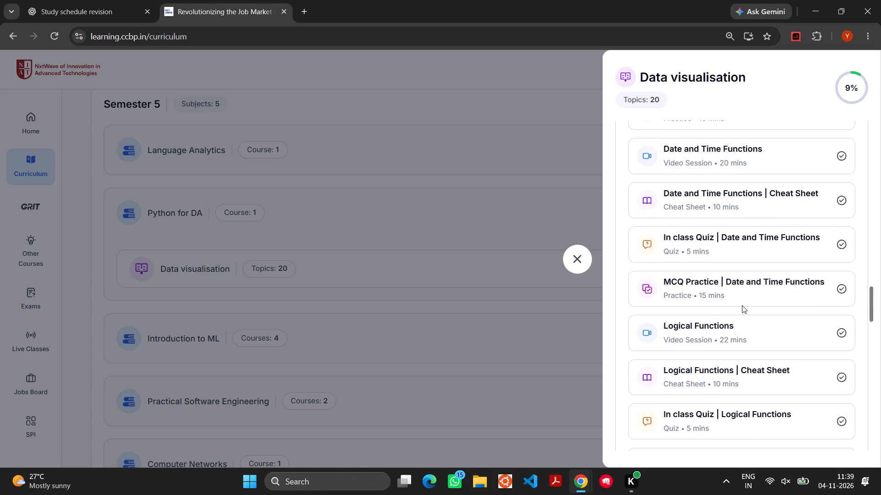
{"action": "scroll", "coordinate": [741, 304], "scroll_direction": "down", "scroll_amount": 4}
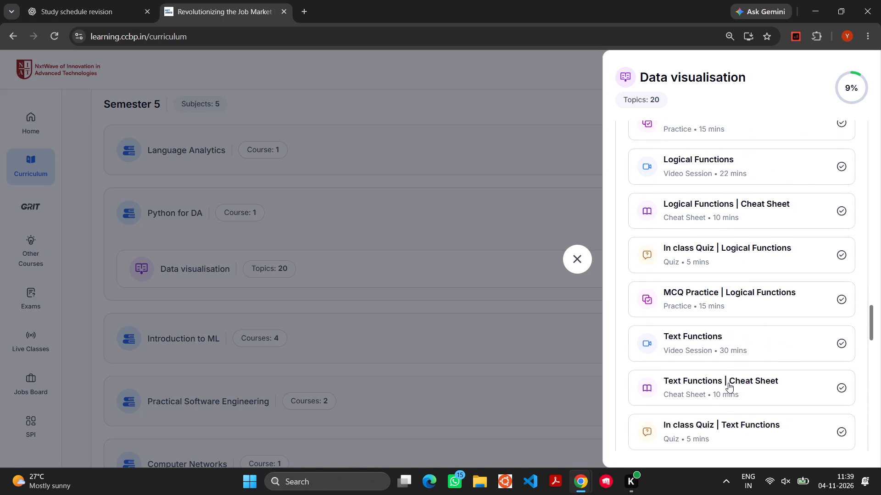
{"action": "left_click", "coordinate": [728, 382]}
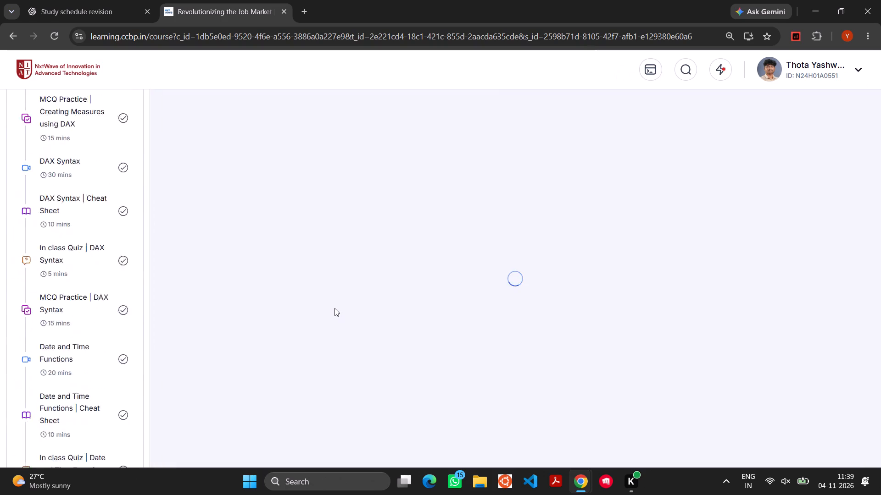
Open the Text Functions video session and download the dataset linked in its description.
{"action": "left_click", "coordinate": [71, 230]}
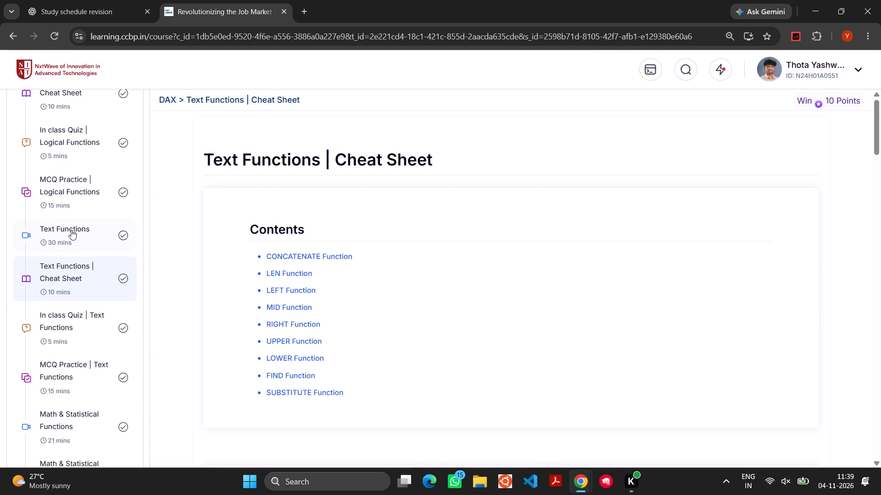
{"action": "scroll", "coordinate": [316, 317], "scroll_direction": "down", "scroll_amount": 4}
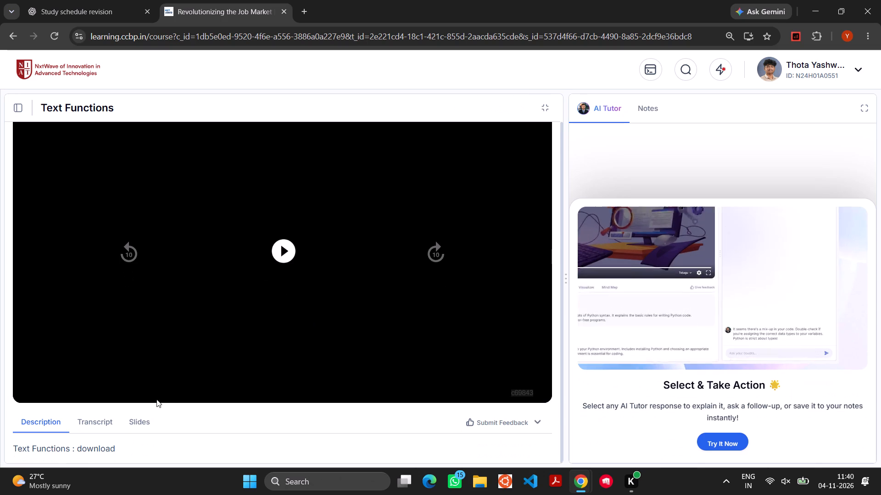
{"action": "left_click", "coordinate": [98, 447]}
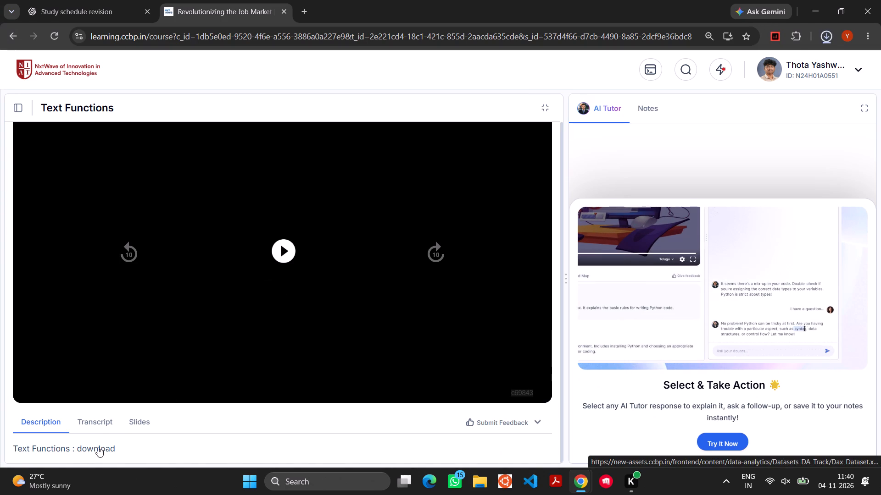
Open a new browser tab, then reveal the Untitled3.ipynb Colab notebook by minimizing the current window.
{"action": "left_click", "coordinate": [310, 13]}
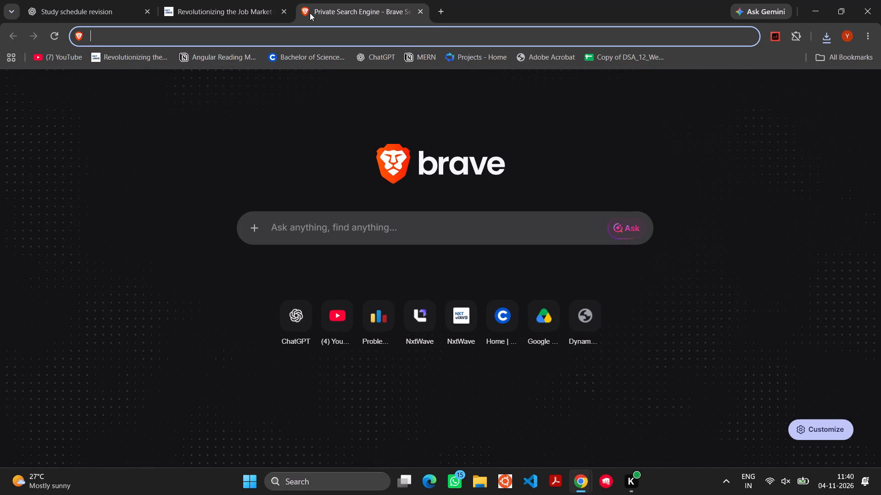
{"action": "left_click", "coordinate": [819, 9]}
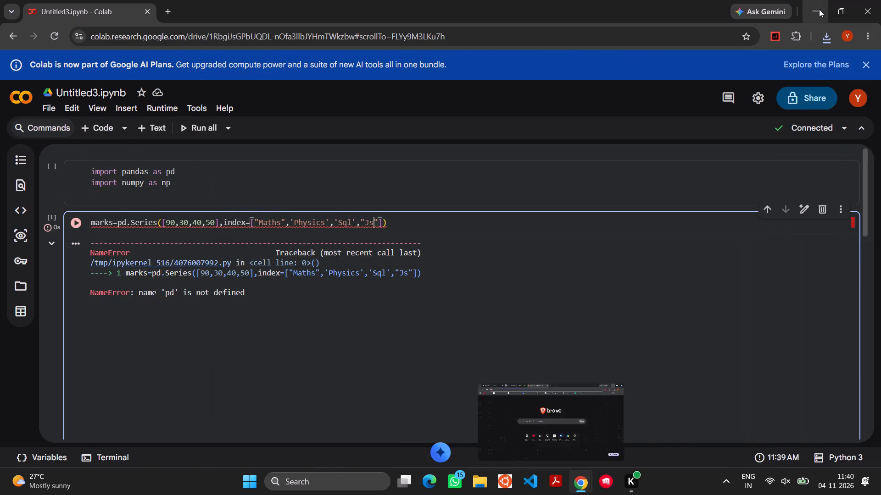
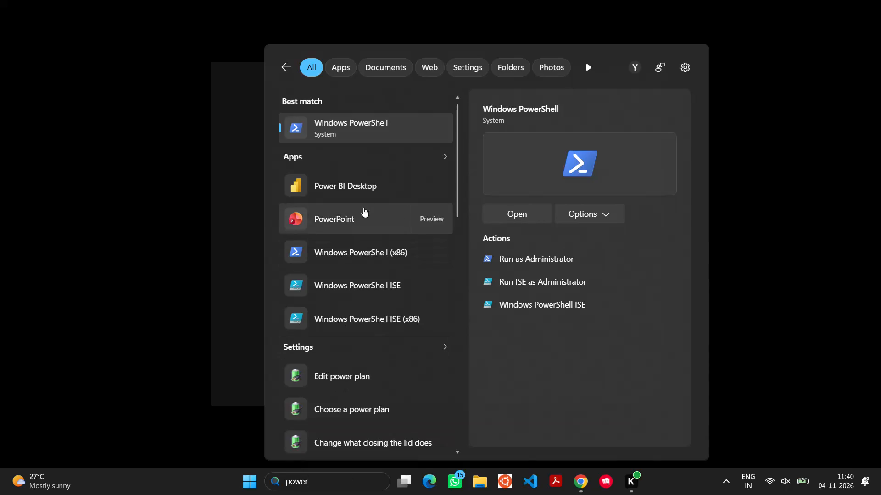
Launch Power BI Desktop and dismiss the sign-in pop-up about collaborating and sharing.
{"action": "left_click", "coordinate": [332, 186]}
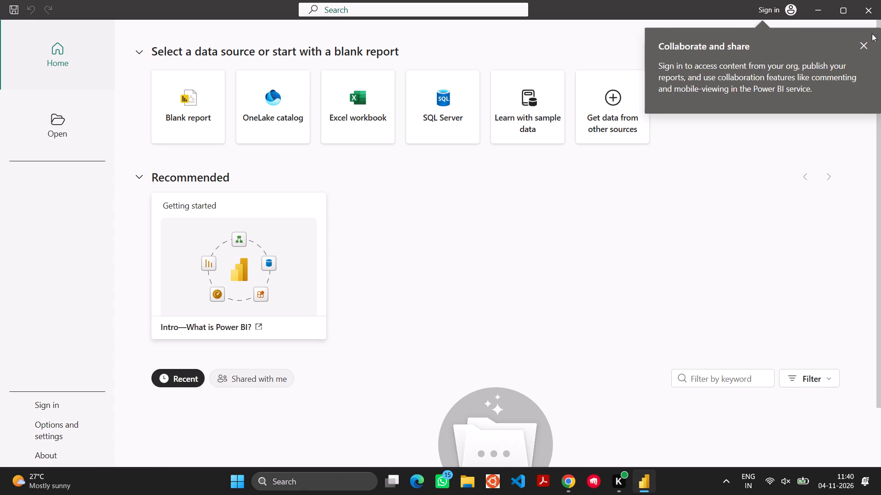
{"action": "left_click", "coordinate": [861, 42]}
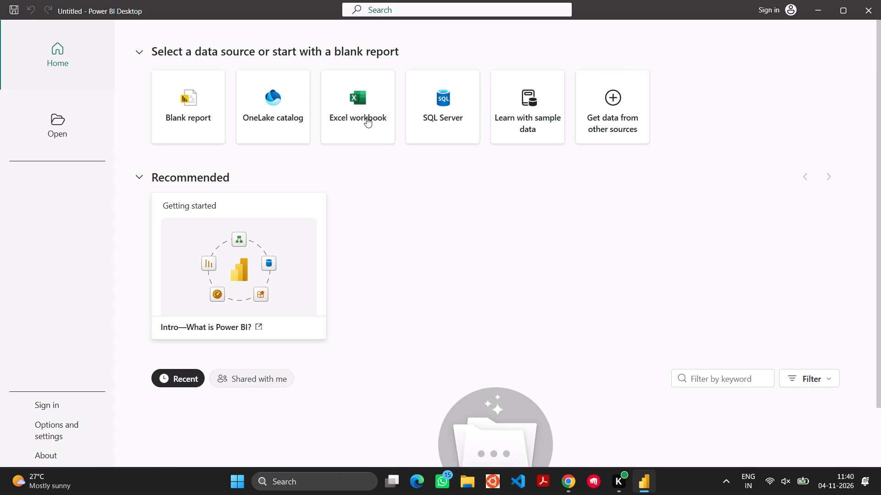
Connect to the Dax_Dataset Excel workbook from the Downloads folder as the report's data source.
{"action": "left_click", "coordinate": [368, 112]}
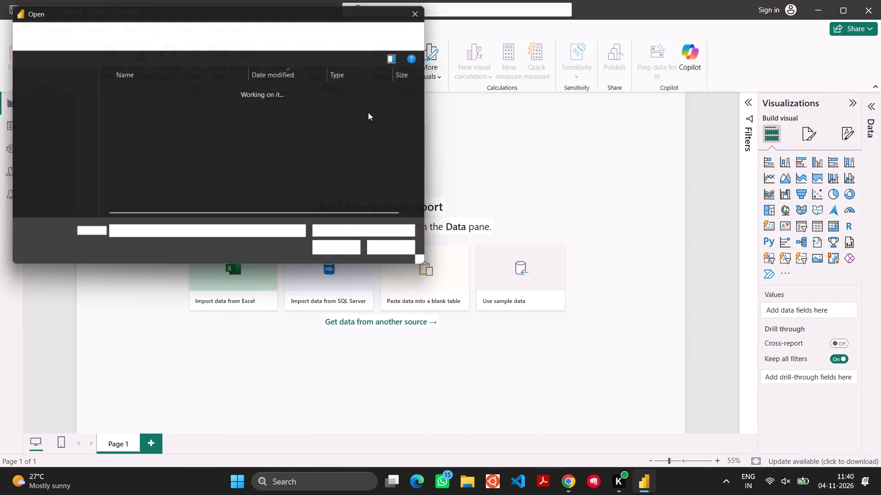
{"action": "left_click", "coordinate": [124, 106]}
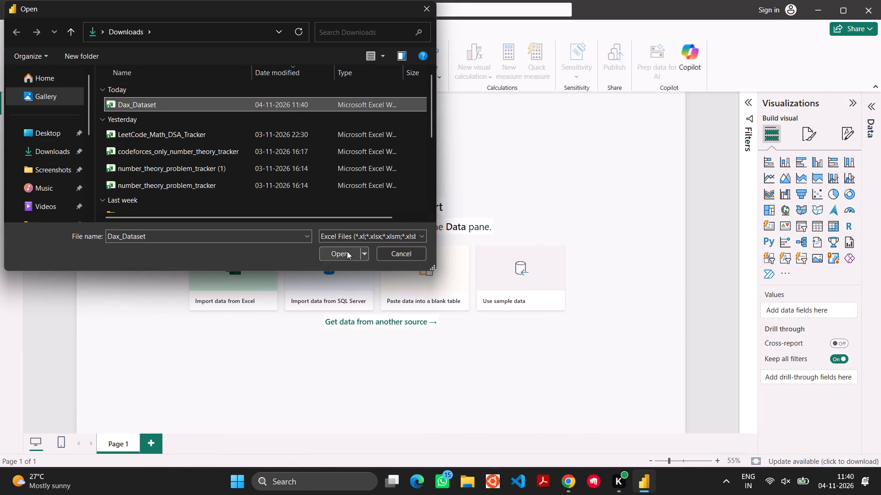
{"action": "left_click", "coordinate": [344, 254]}
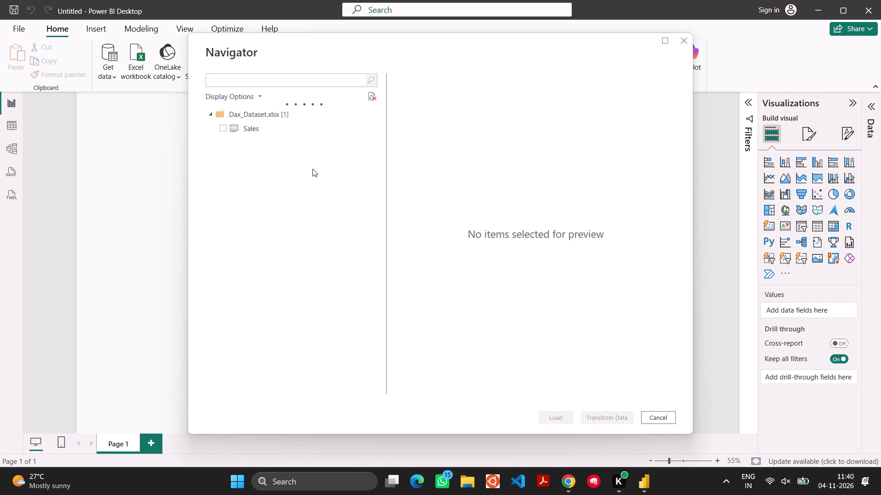
Preview the Sales sheet of Dax_Dataset.xlsx and select it for import.
{"action": "left_click", "coordinate": [244, 126]}
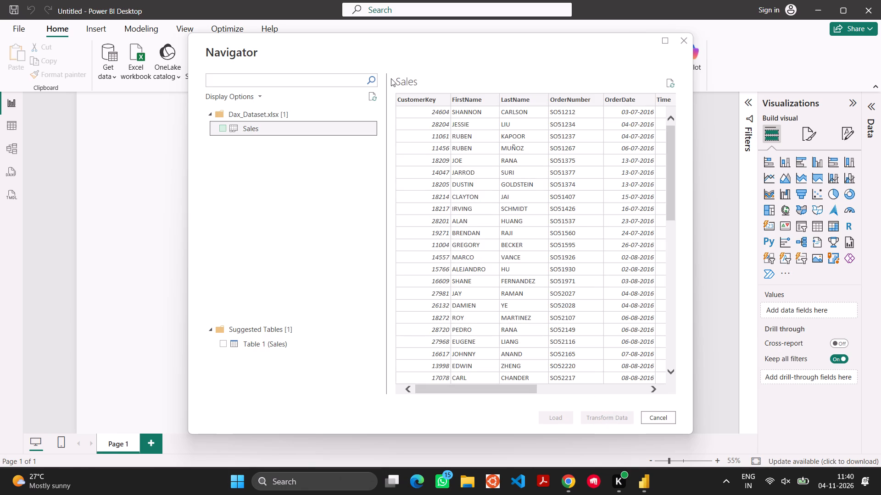
{"action": "left_click", "coordinate": [413, 103]}
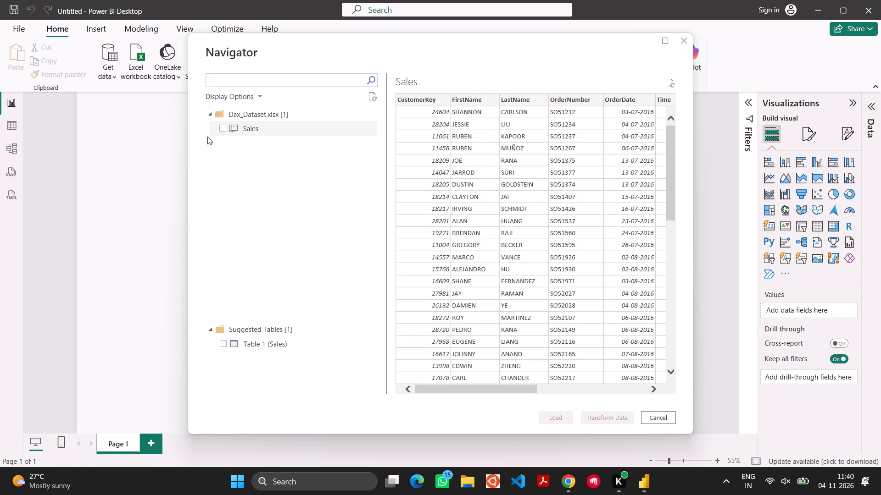
{"action": "left_click", "coordinate": [222, 131]}
{"action": "left_click", "coordinate": [421, 98]}
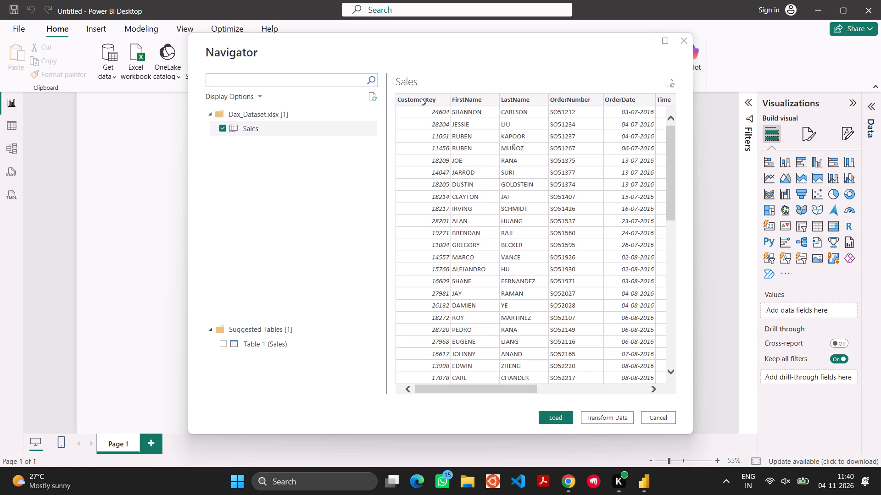
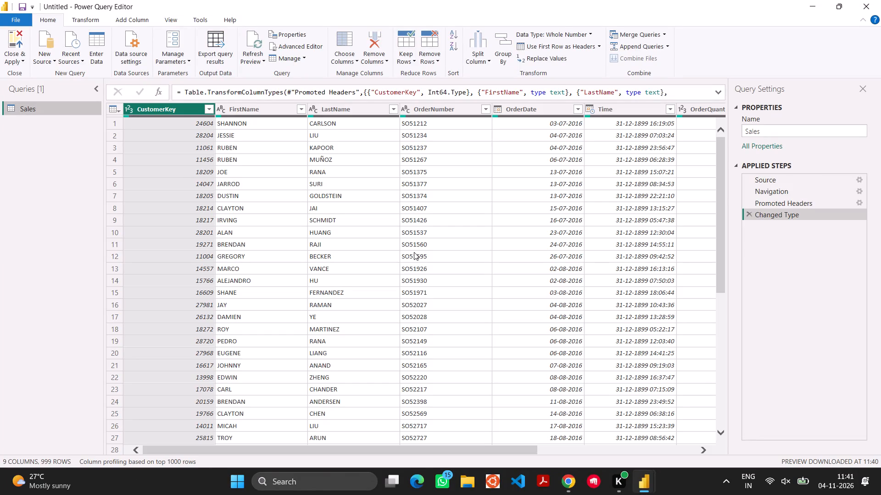
Select all columns of the Sales query from CustomerKey through ProductCost and remove the blank rows.
{"action": "left_click", "coordinate": [241, 108]}
{"action": "left_click", "coordinate": [155, 103]}
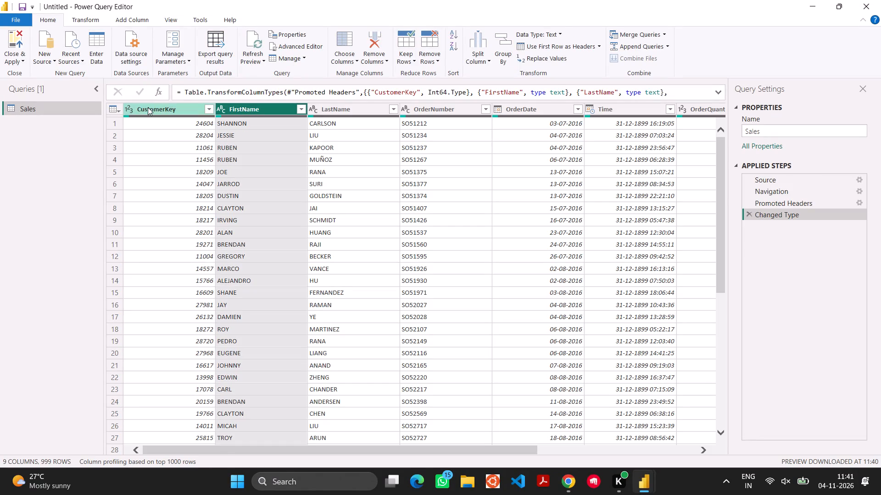
{"action": "left_click", "coordinate": [148, 107]}
{"action": "scroll", "coordinate": [148, 107], "scroll_direction": "left", "scroll_amount": 16}
{"action": "scroll", "coordinate": [148, 107], "scroll_direction": "left", "scroll_amount": 10}
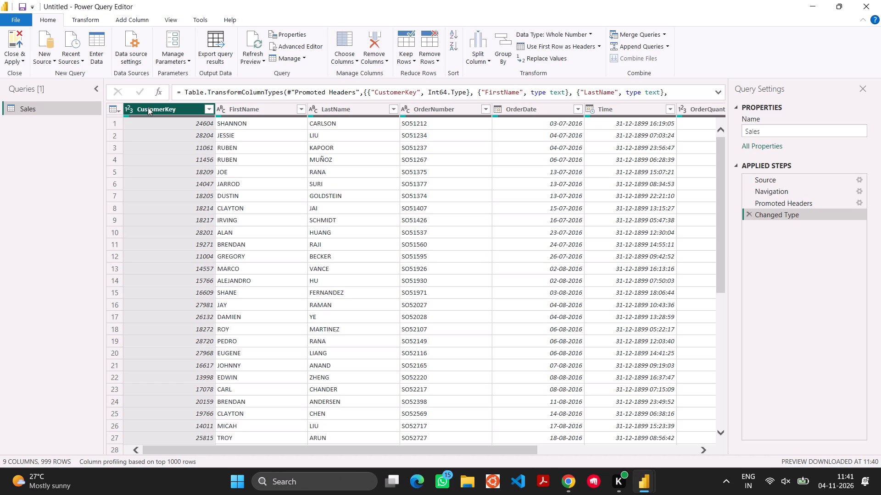
{"action": "scroll", "coordinate": [318, 269], "scroll_direction": "left", "scroll_amount": 5}
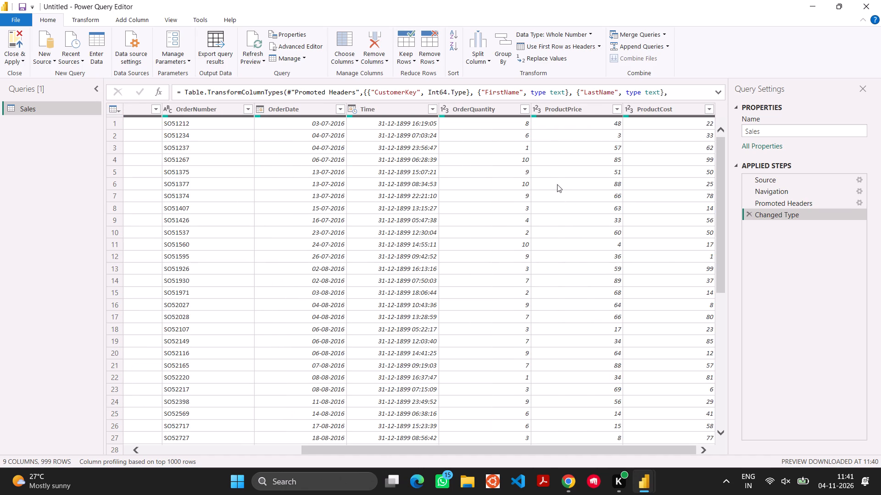
{"action": "left_click", "coordinate": [665, 110], "text": "shift"}
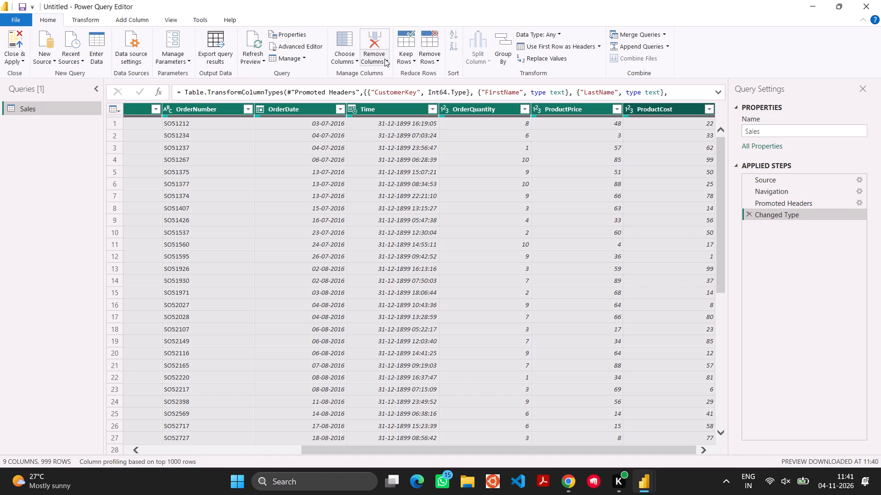
{"action": "left_click", "coordinate": [431, 64]}
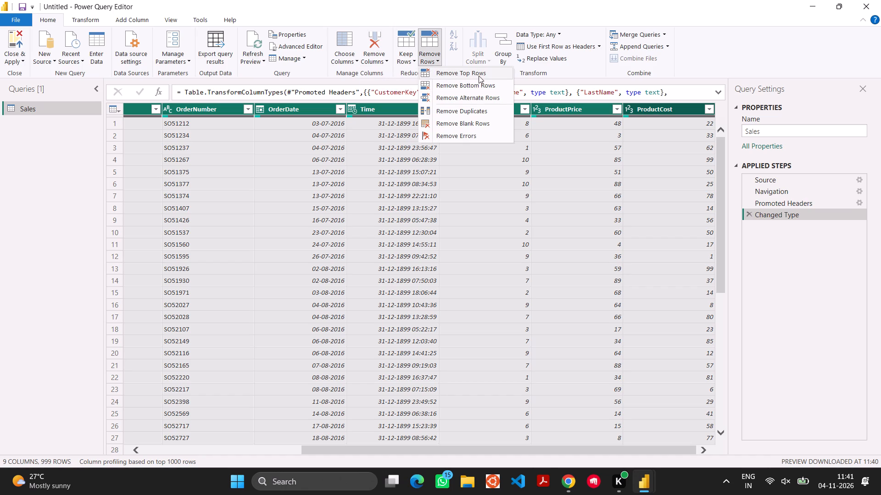
{"action": "left_click", "coordinate": [480, 119]}
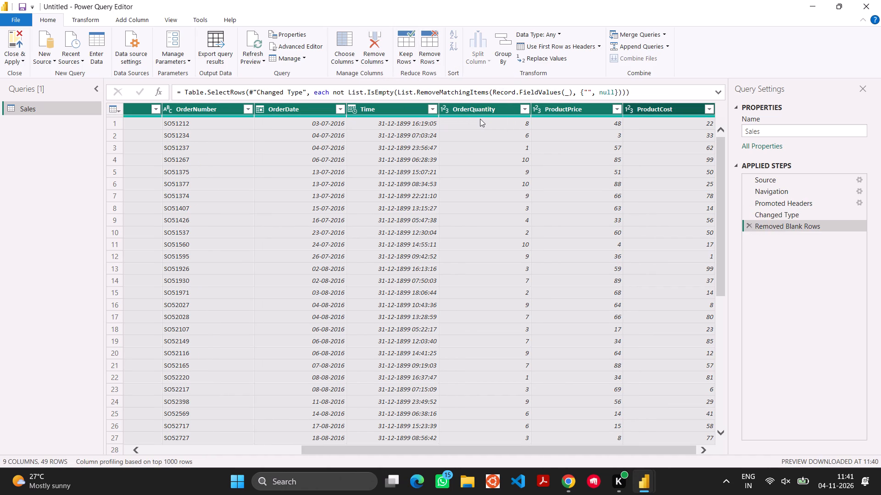
Check the cleaned Sales rows, close the Power Query Editor and apply the query changes to load the Sales table.
{"action": "scroll", "coordinate": [323, 214], "scroll_direction": "right", "scroll_amount": 2}
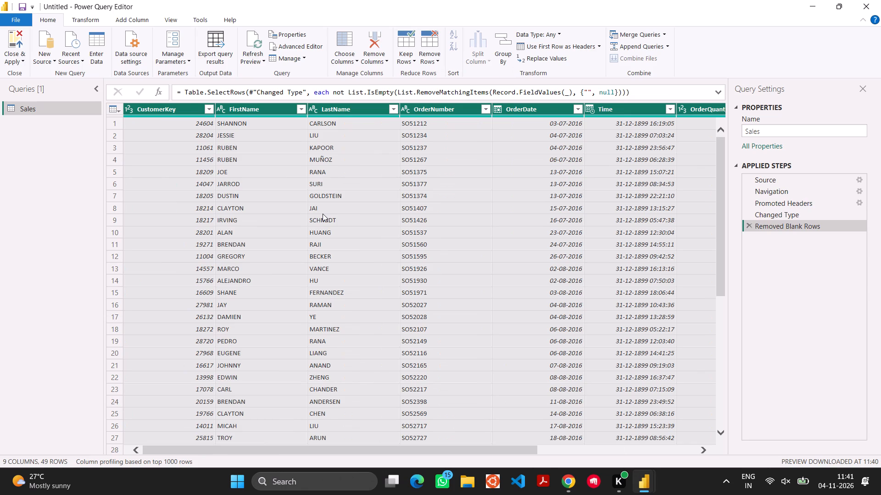
{"action": "scroll", "coordinate": [323, 214], "scroll_direction": "down", "scroll_amount": 3}
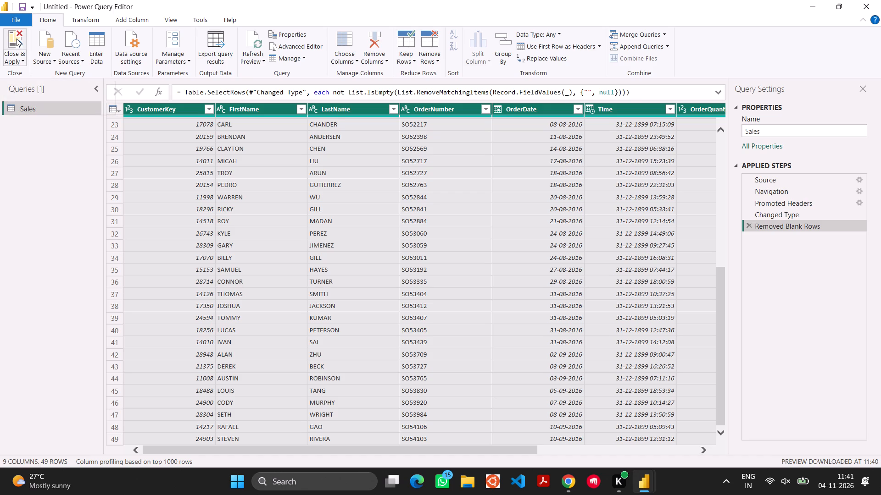
{"action": "left_click", "coordinate": [17, 39]}
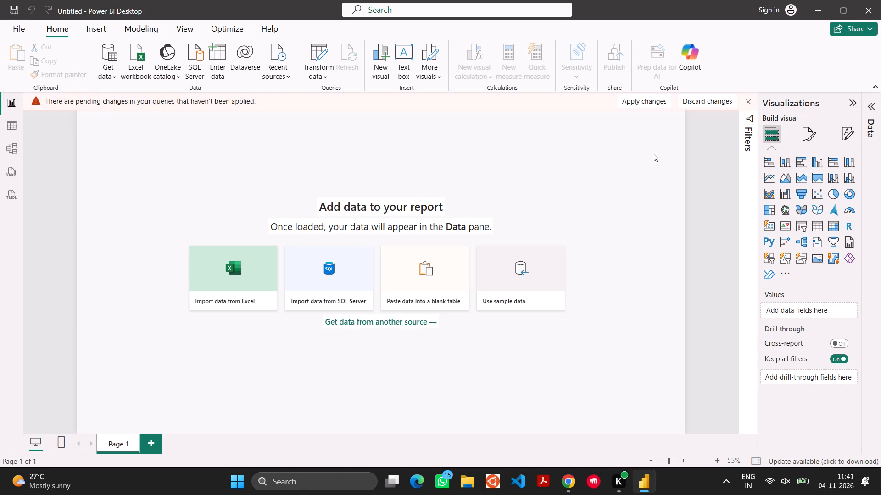
{"action": "left_click", "coordinate": [652, 104]}
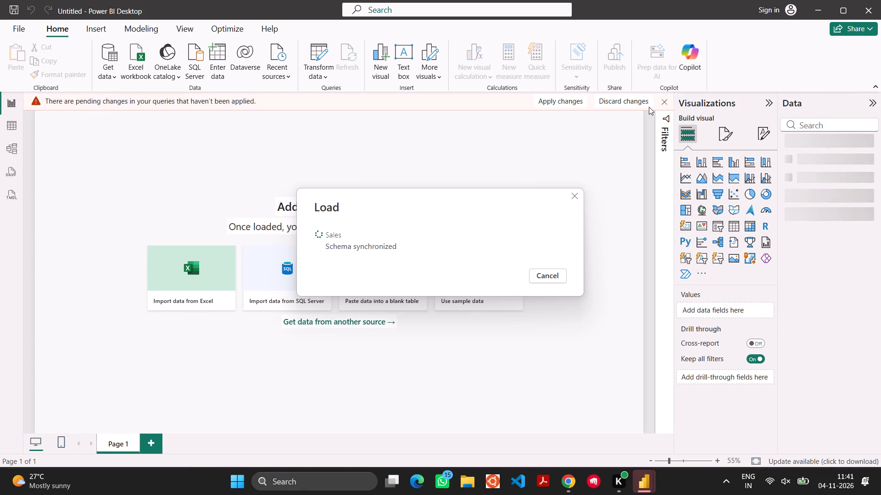
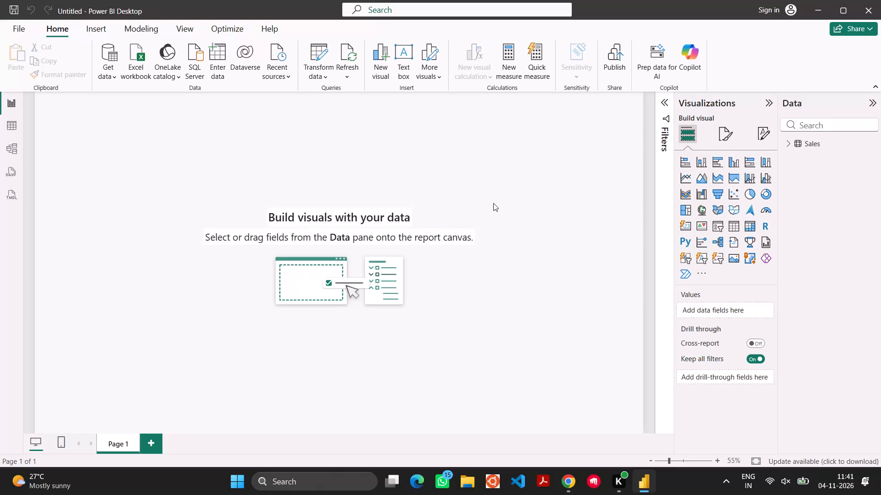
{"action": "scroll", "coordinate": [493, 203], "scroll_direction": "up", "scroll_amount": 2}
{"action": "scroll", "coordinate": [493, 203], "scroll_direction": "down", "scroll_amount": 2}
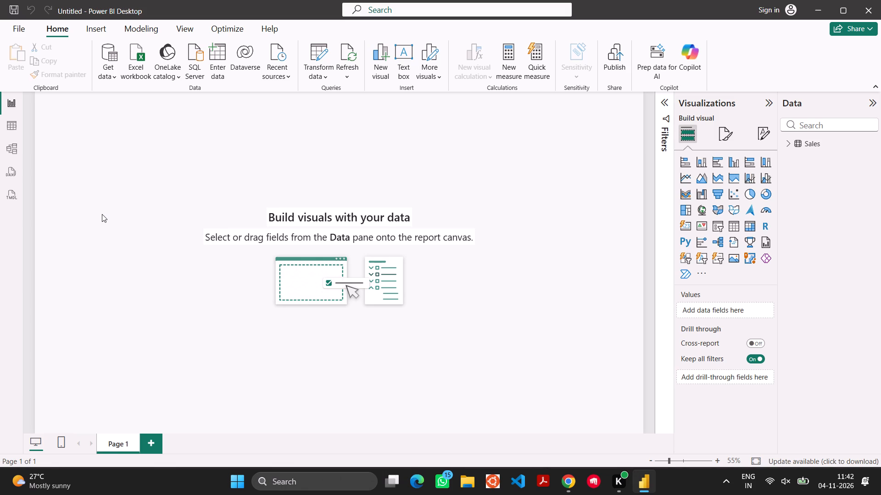
Expand the Sales table to check its loaded fields, and open its rows in Table view.
{"action": "left_click", "coordinate": [809, 142]}
{"action": "left_click", "coordinate": [792, 143]}
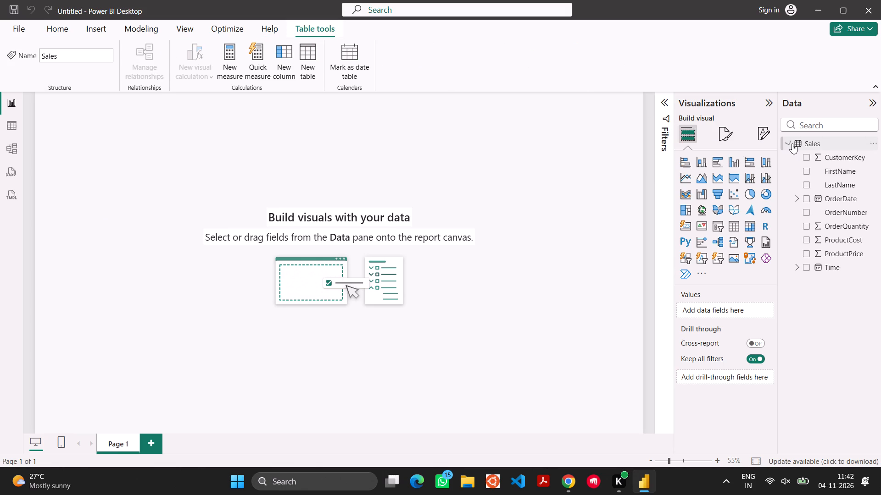
{"action": "left_click", "coordinate": [820, 147]}
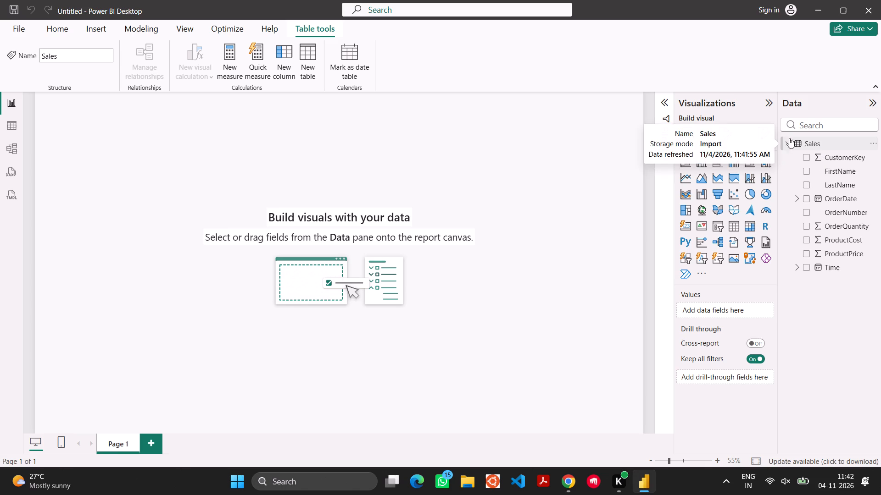
{"action": "left_click", "coordinate": [353, 115]}
{"action": "left_click", "coordinate": [5, 111]}
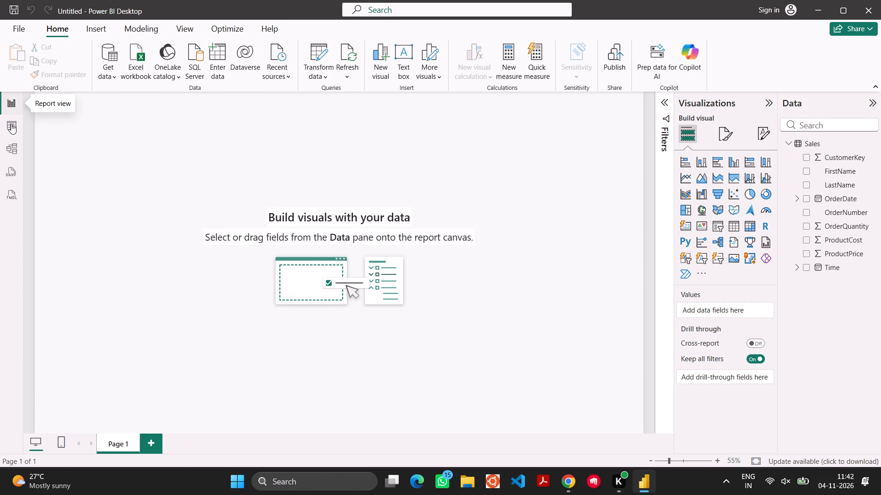
{"action": "left_click", "coordinate": [13, 128]}
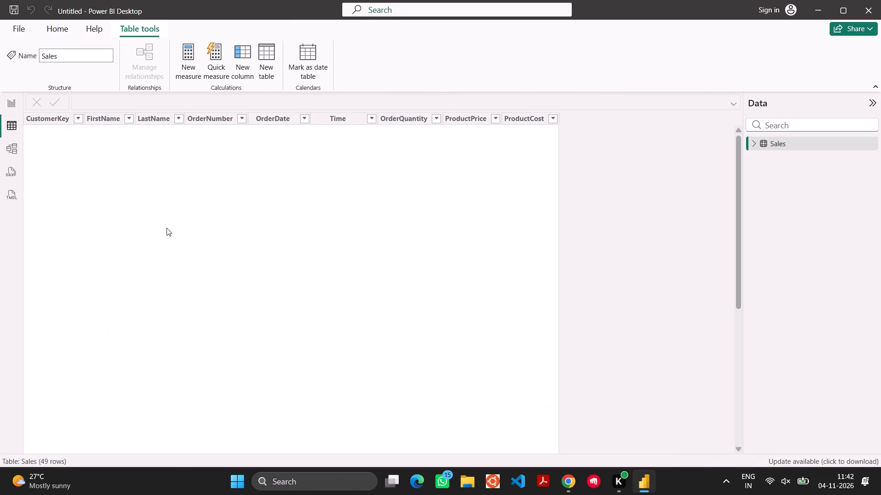
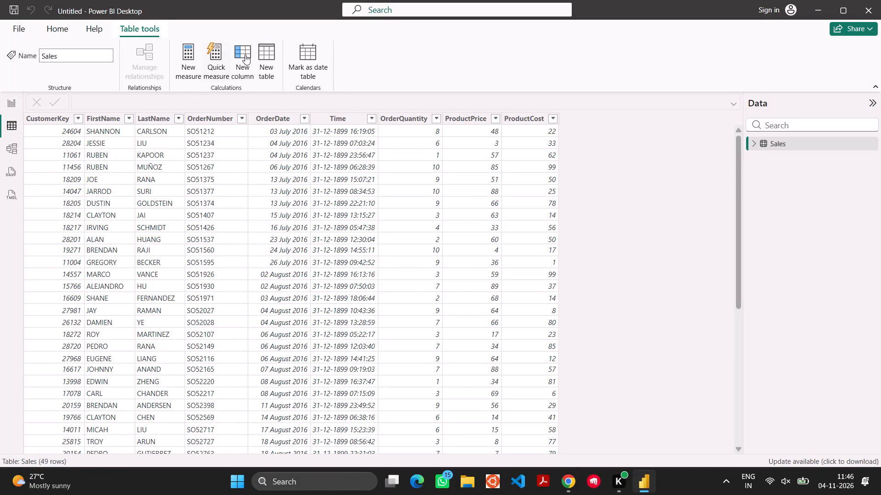
Add a new calculated column to the Sales table and start its formula with the name Full Name.
{"action": "left_click", "coordinate": [245, 55]}
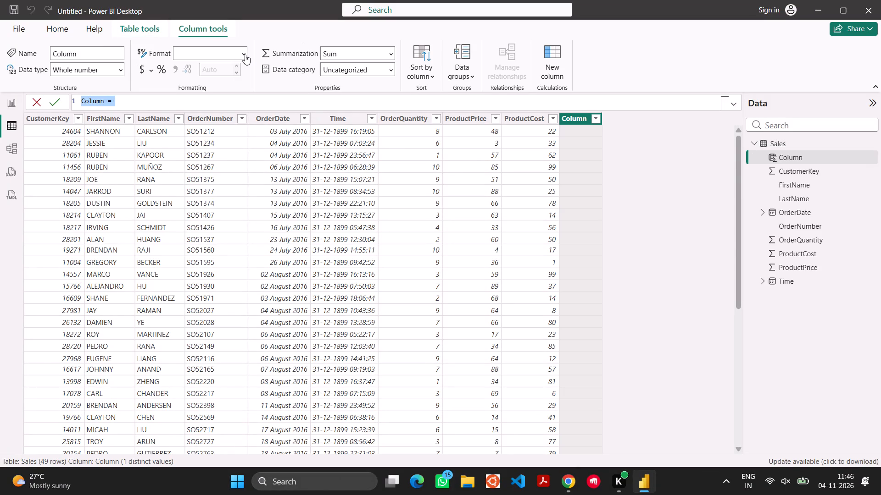
{"action": "key", "text": "BackSpace"}
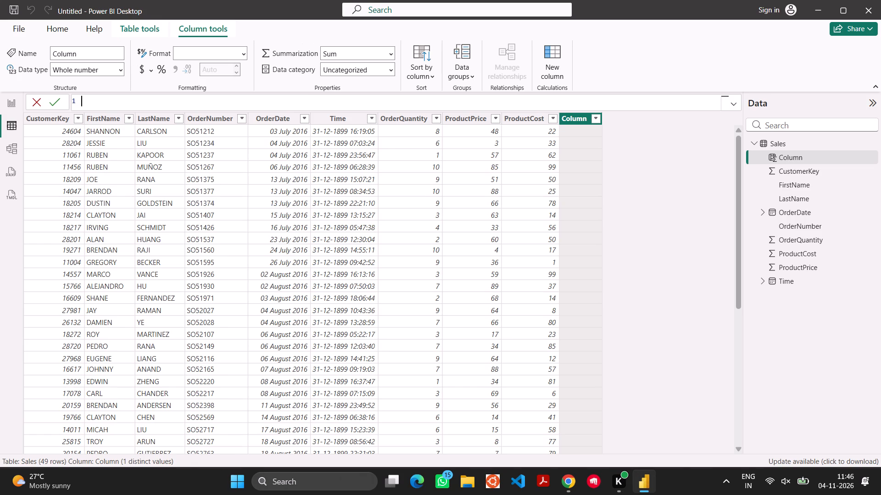
{"action": "type", "text": "Full"}
{"action": "key", "text": "space"}
{"action": "type", "text": "Namr"}
{"action": "key", "text": "BackSpace"}
{"action": "key", "text": "e"}
{"action": "key", "text": "space"}
{"action": "type", "text": "="}
Begin the Full Name formula with a CONCATENATE function taking Sales[FirstName] as its first text.
{"action": "key", "text": "shift+c"}
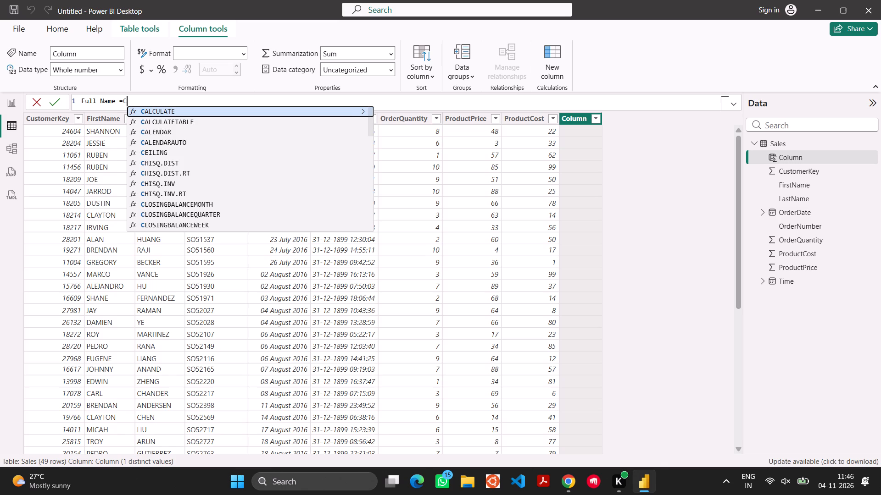
{"action": "type", "text": "ONCA"}
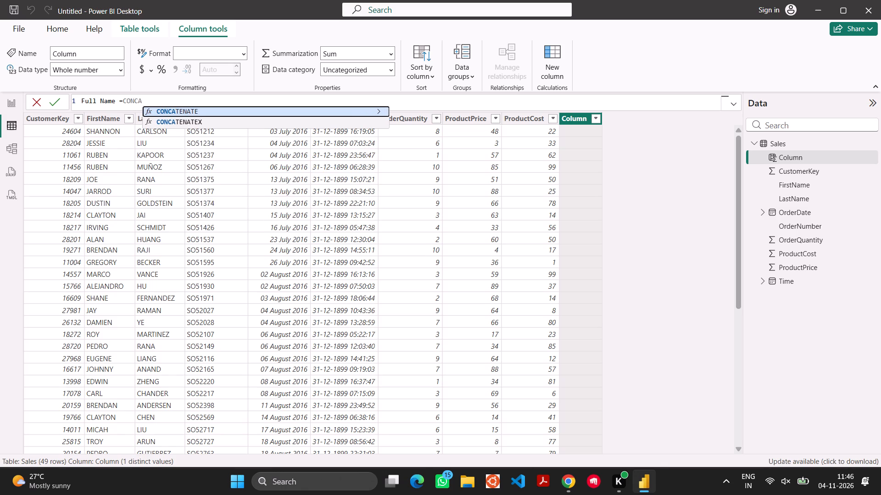
{"action": "key", "text": "Return"}
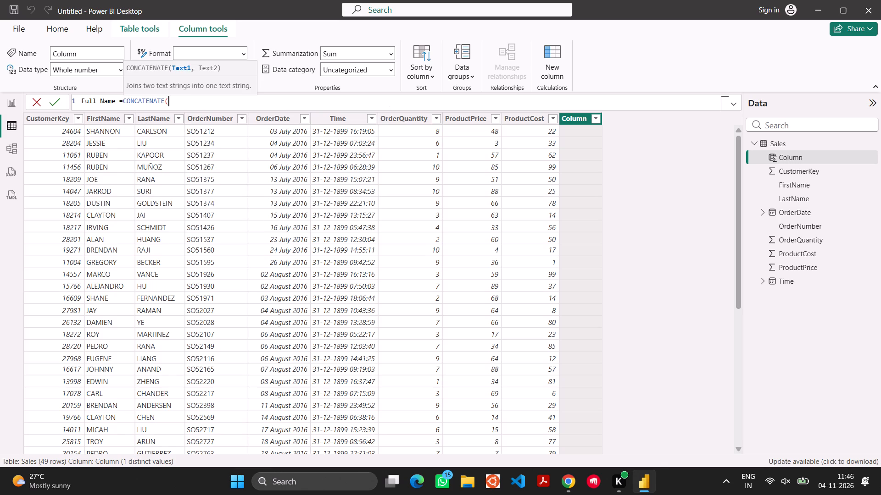
{"action": "type", "text": "Sales"}
{"action": "key", "text": "bracketleft"}
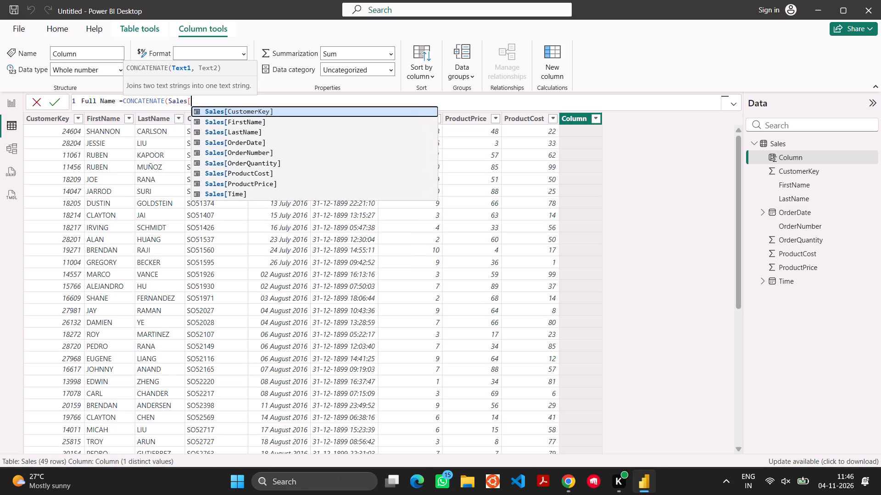
{"action": "key", "text": "Down"}
{"action": "key", "text": "Return"}
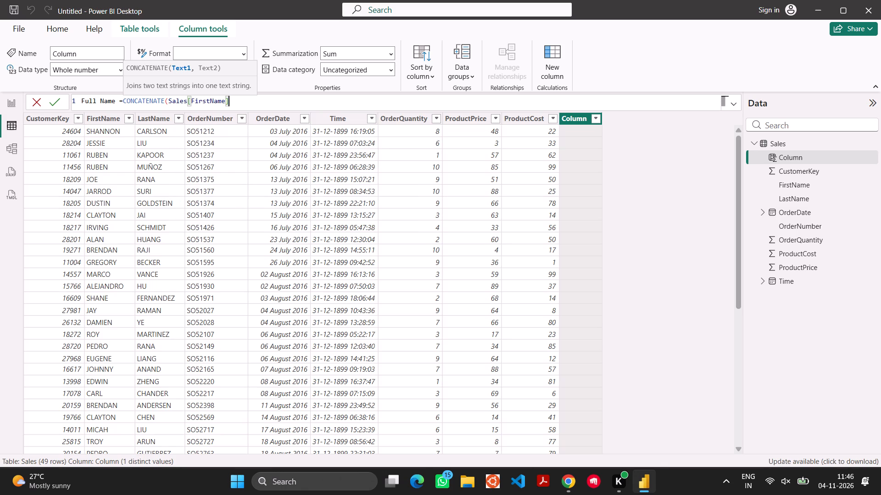
{"action": "key", "text": "comma"}
Nest a second CONCATENATE containing Sales[LastName] as the second text of the Full Name formula.
{"action": "type", "text": "con"}
{"action": "key", "text": "Return"}
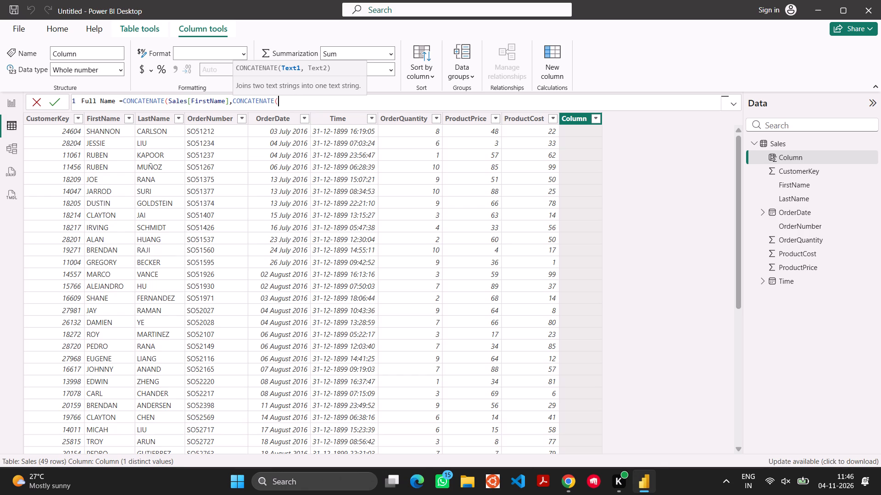
{"action": "key", "text": "shift+s"}
{"action": "key", "text": "a"}
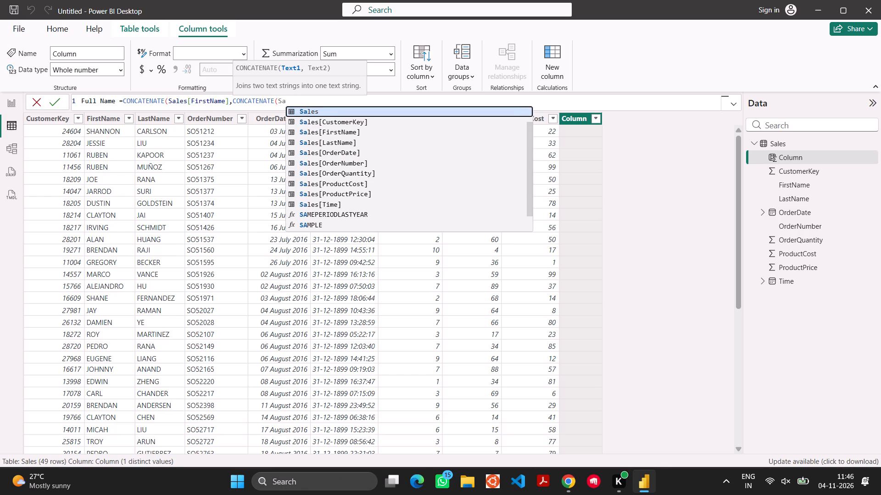
{"action": "type", "text": "le"}
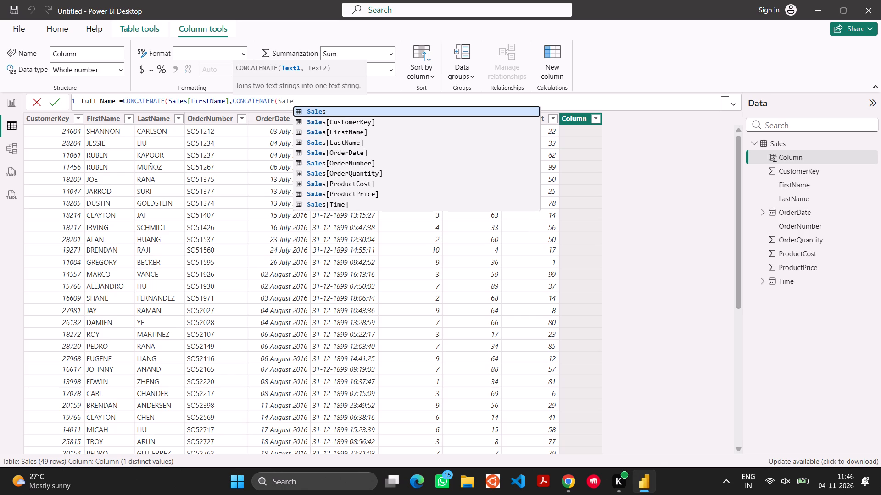
{"action": "key", "text": "Down"}
{"action": "key", "text": "Down"}
{"action": "key", "text": "Down"}
{"action": "key", "text": "Return"}
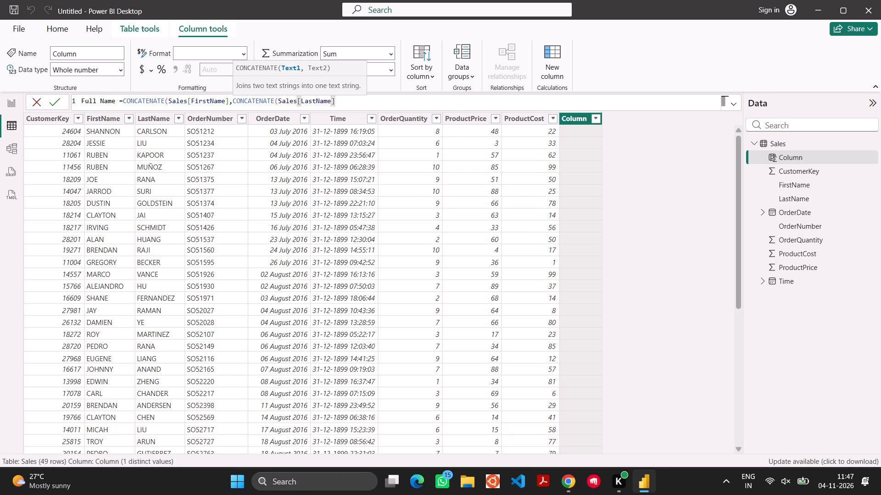
Insert a " " space argument before Sales[LastName] in the nested CONCATENATE, close both functions and commit the Full Name column.
{"action": "left_click", "coordinate": [278, 100]}
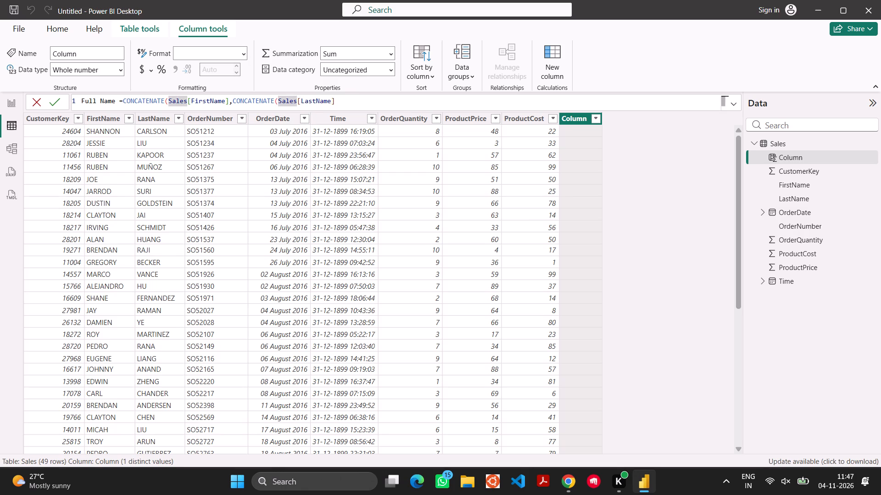
{"action": "type", "text": "\"\""}
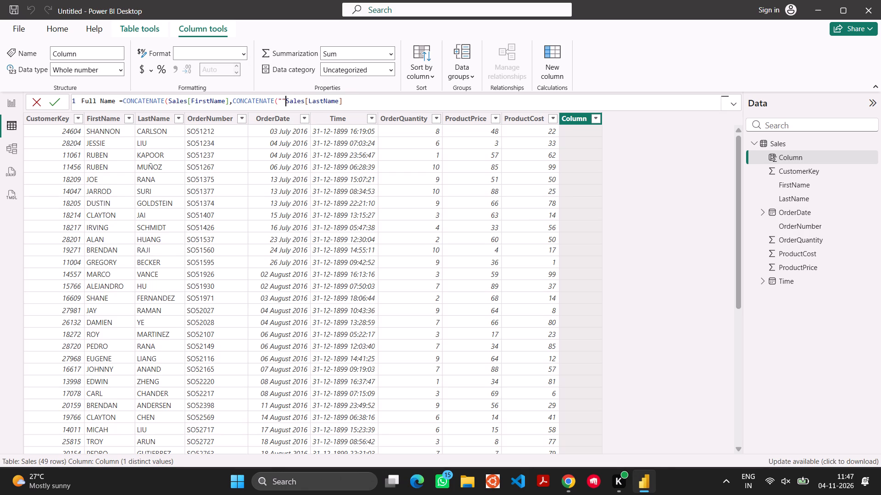
{"action": "key", "text": "Left"}
{"action": "key", "text": "space"}
{"action": "key", "text": "Right"}
{"action": "key", "text": "comma"}
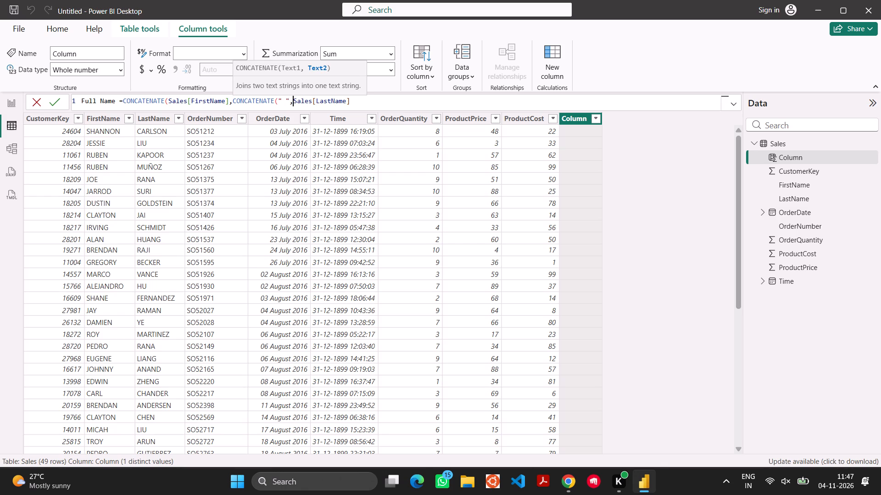
{"action": "left_click", "coordinate": [362, 104]}
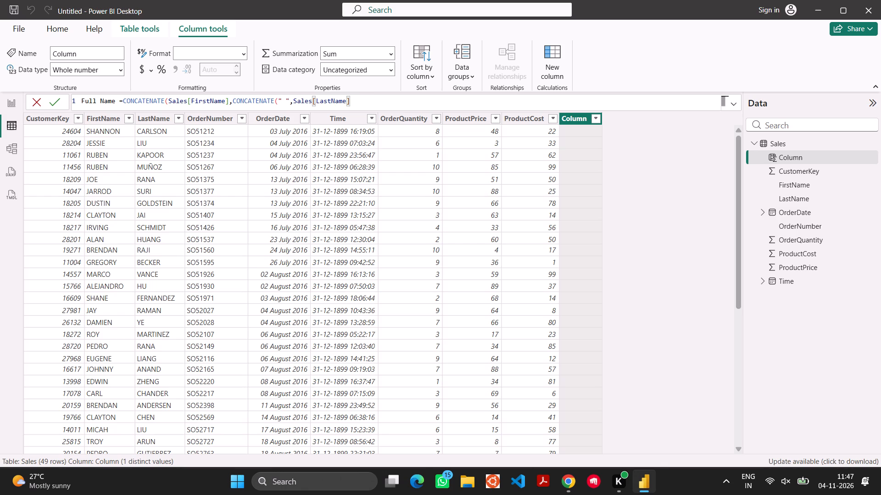
{"action": "type", "text": "))"}
{"action": "left_click", "coordinate": [56, 99]}
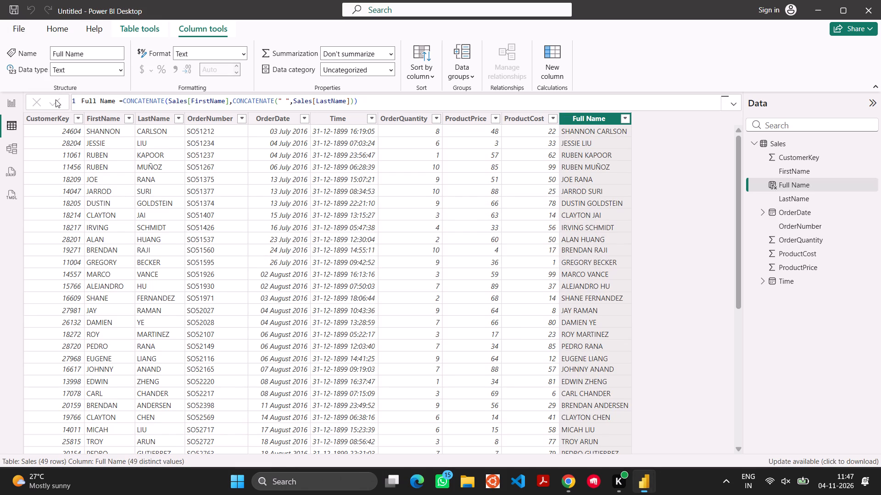
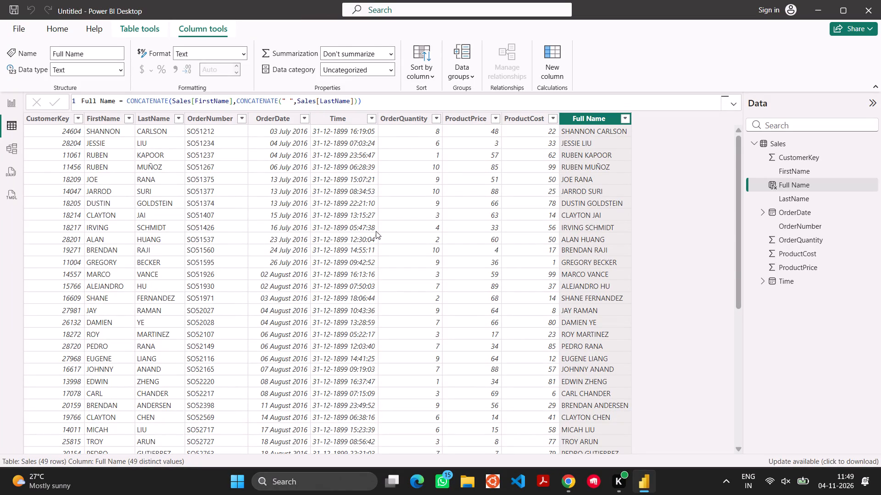
Add a calculated column named Length to the Sales table with the formula LEN(Sales[Full Name]) and commit it.
{"action": "scroll", "coordinate": [376, 231], "scroll_direction": "up", "scroll_amount": 2}
{"action": "left_click", "coordinate": [544, 62]}
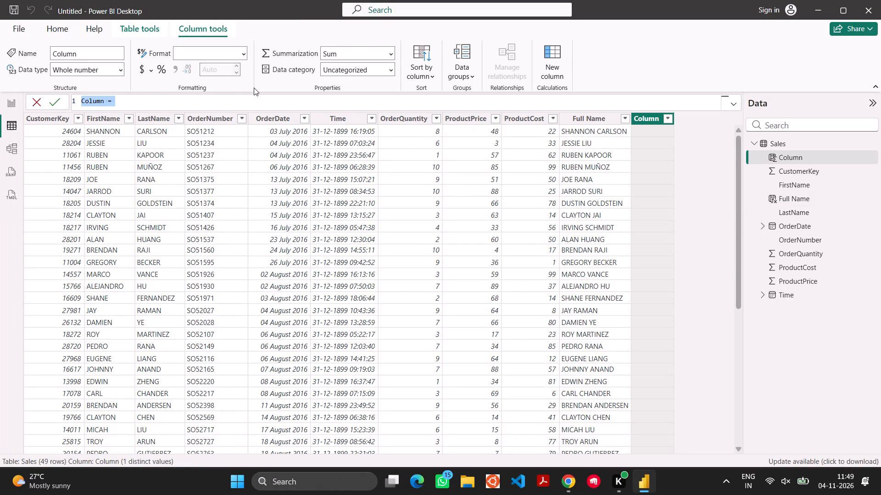
{"action": "key", "text": "BackSpace"}
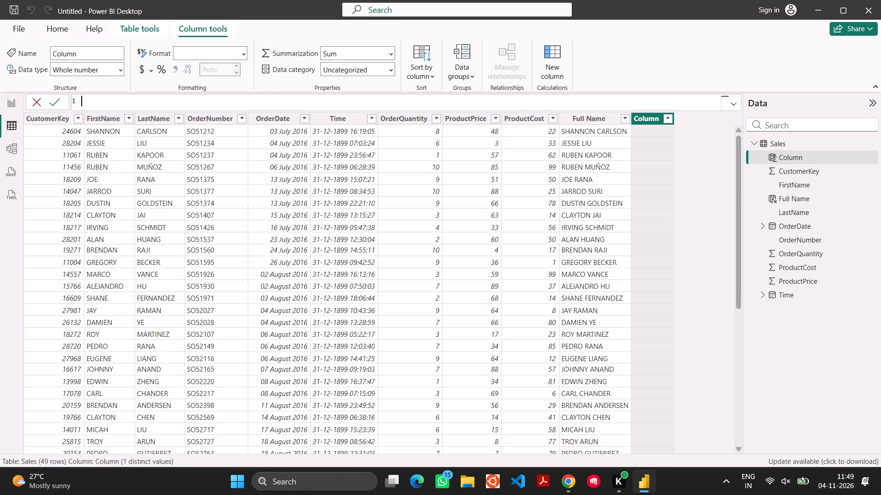
{"action": "type", "text": "Len"}
{"action": "type", "text": "gth"}
{"action": "type", "text": "=LEN"}
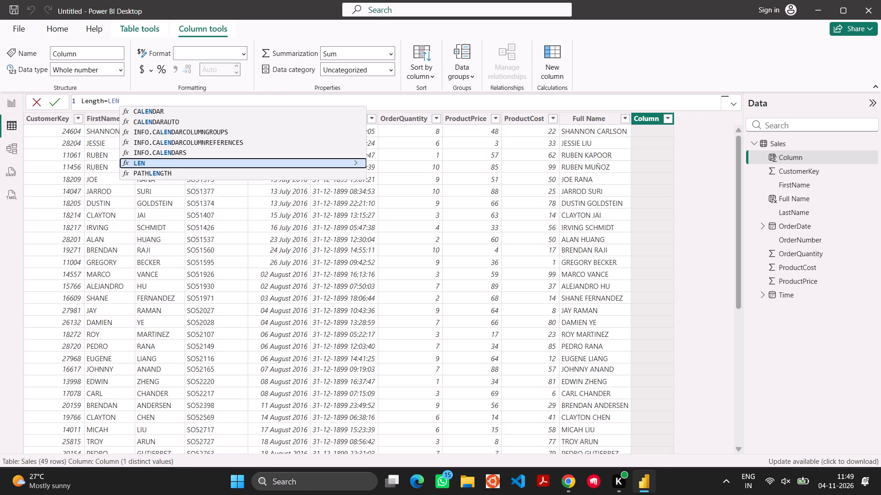
{"action": "key", "text": "shift+parenleft"}
{"action": "key", "text": "shift+parenright"}
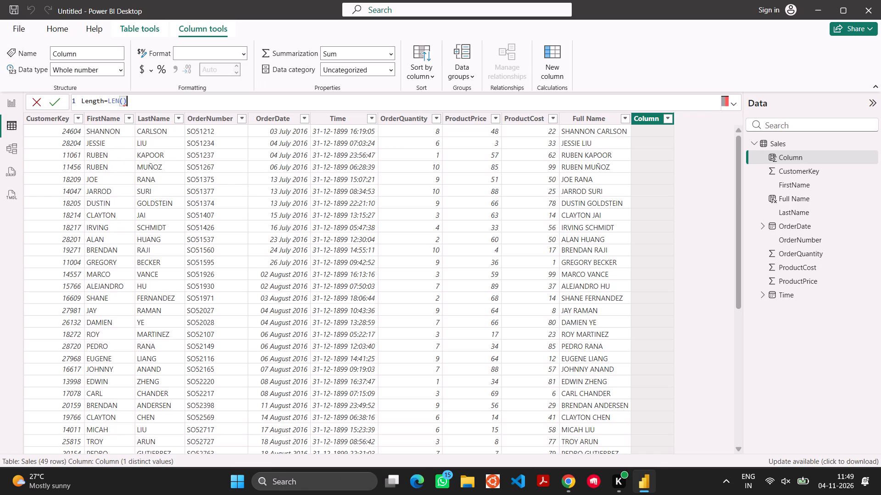
{"action": "key", "text": "Left"}
{"action": "type", "text": "Sa"}
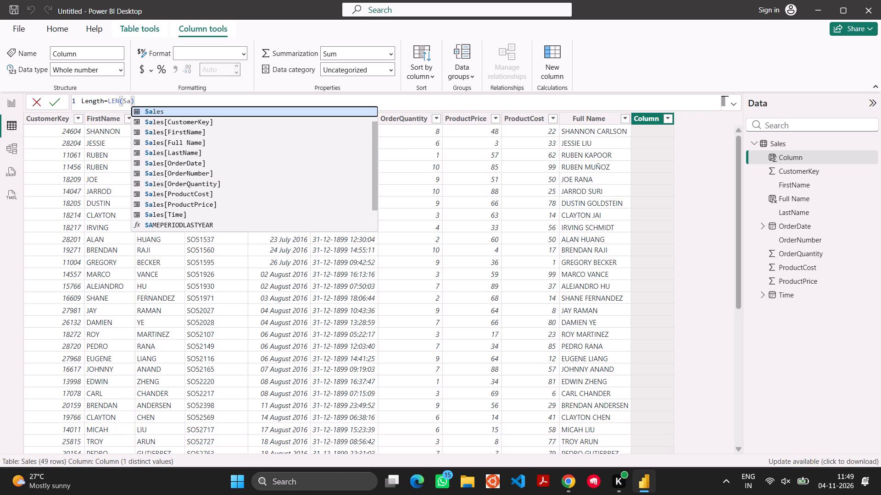
{"action": "key", "text": "Return"}
{"action": "key", "text": "Down"}
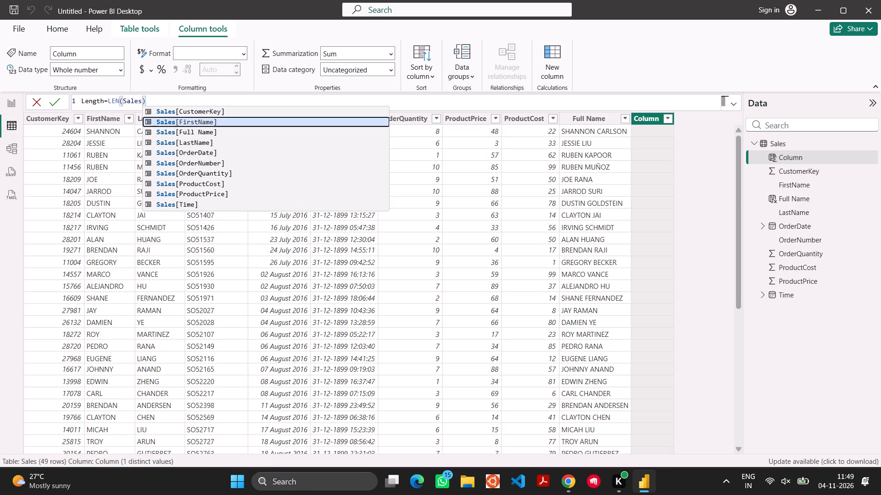
{"action": "key", "text": "Down"}
{"action": "key", "text": "Return"}
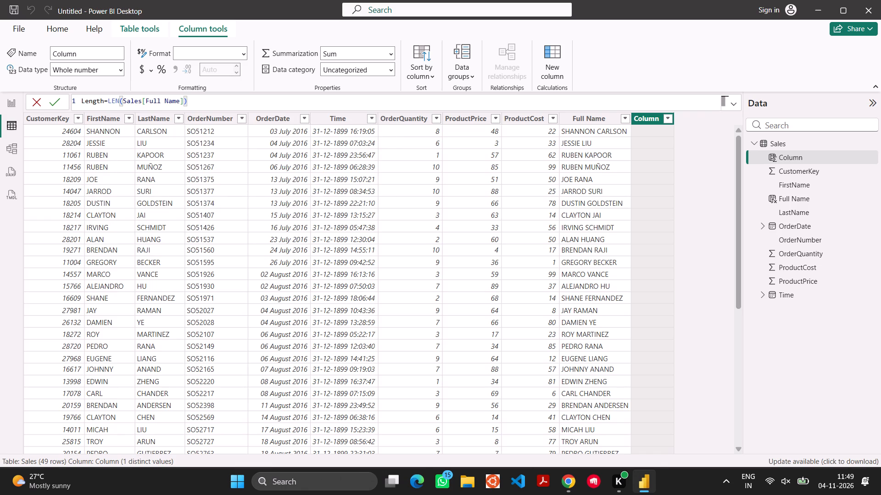
{"action": "left_click", "coordinate": [57, 101]}
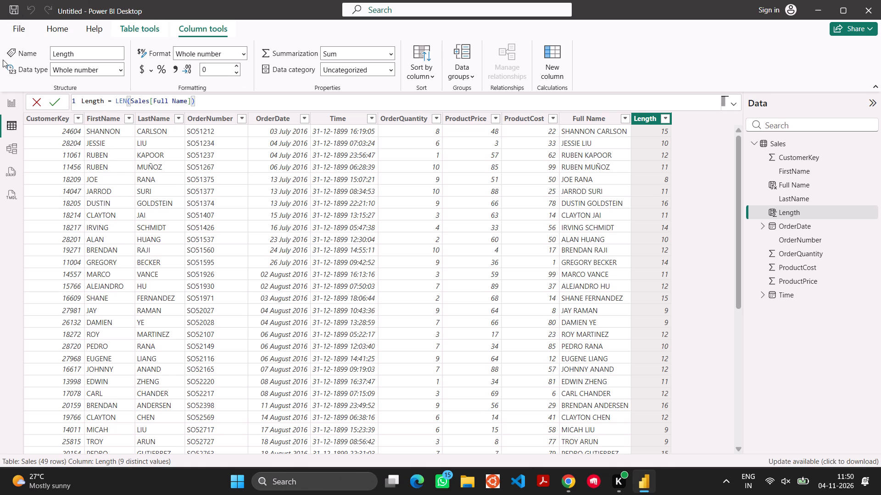
Switch from the Sales table data to the blank report canvas of Page 1.
{"action": "left_click", "coordinate": [9, 98]}
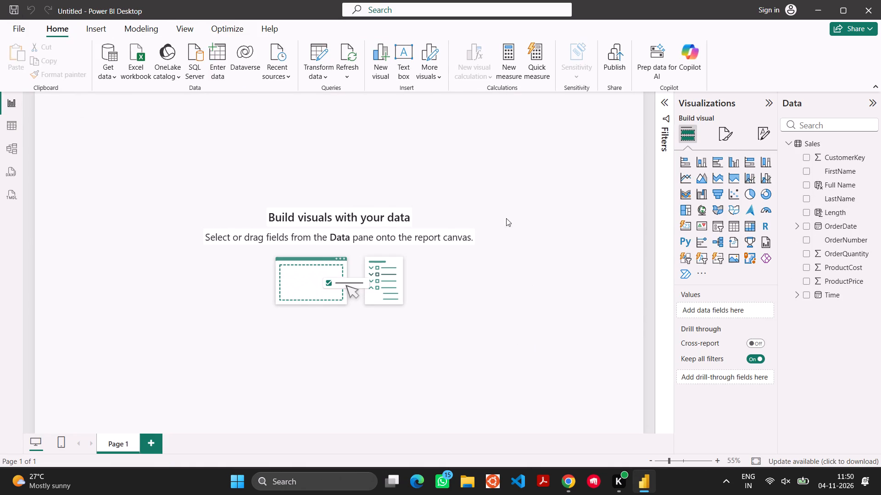
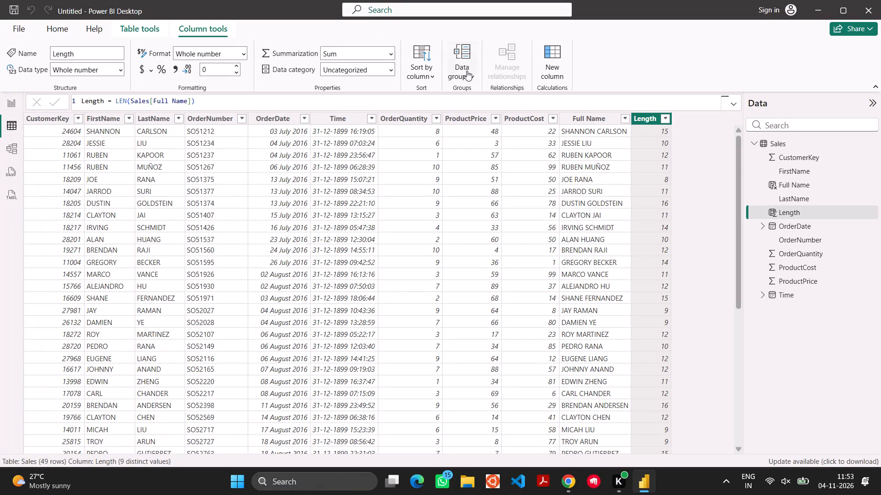
Add a calculated column named LEFT to the Sales table with the formula LEFT(Sales[Full Name],6) and commit it.
{"action": "left_click", "coordinate": [550, 61]}
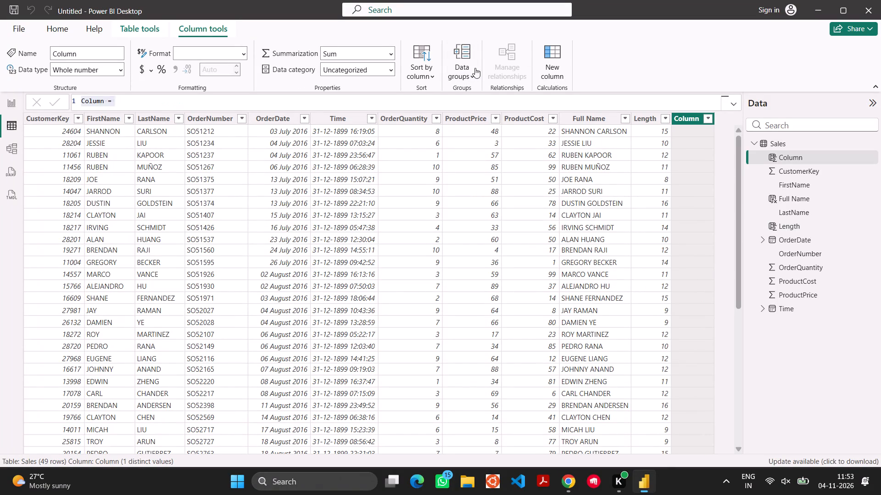
{"action": "key", "text": "BackSpace"}
{"action": "type", "text": "LEFt"}
{"action": "key", "text": "BackSpace"}
{"action": "type", "text": "T ="}
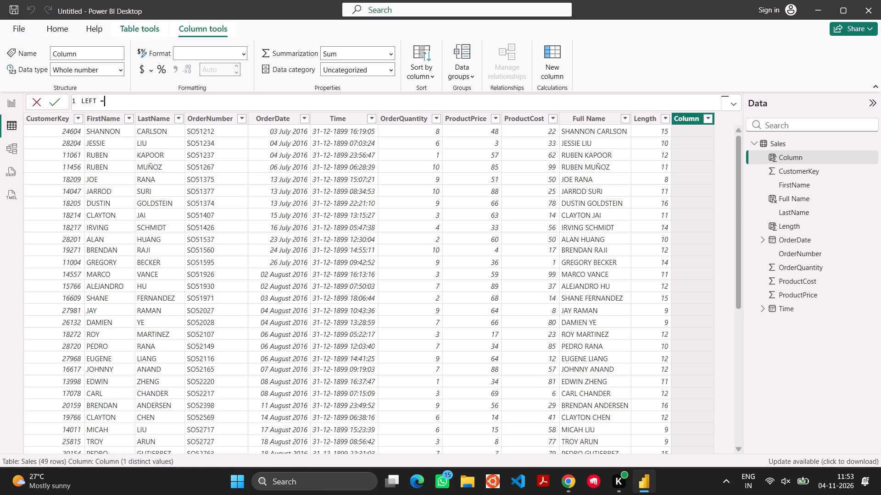
{"action": "type", "text": "LEFT"}
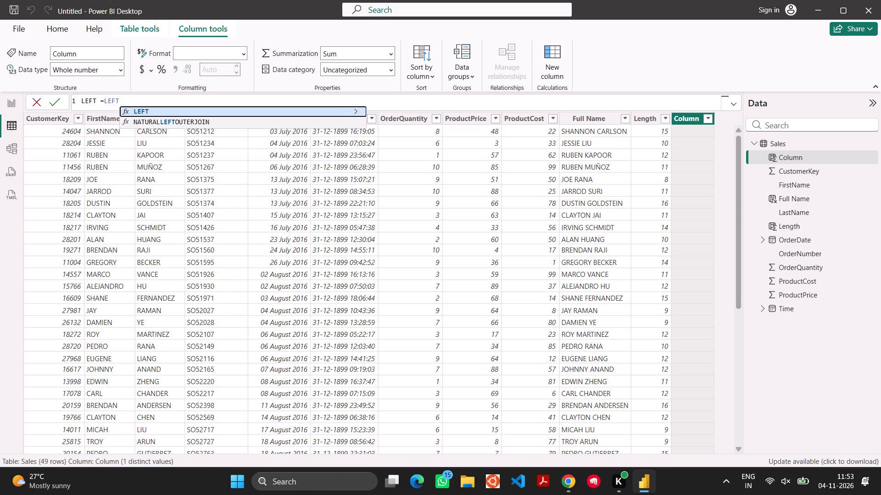
{"action": "key", "text": "shift+parenleft"}
{"action": "key", "text": "shift+parenright"}
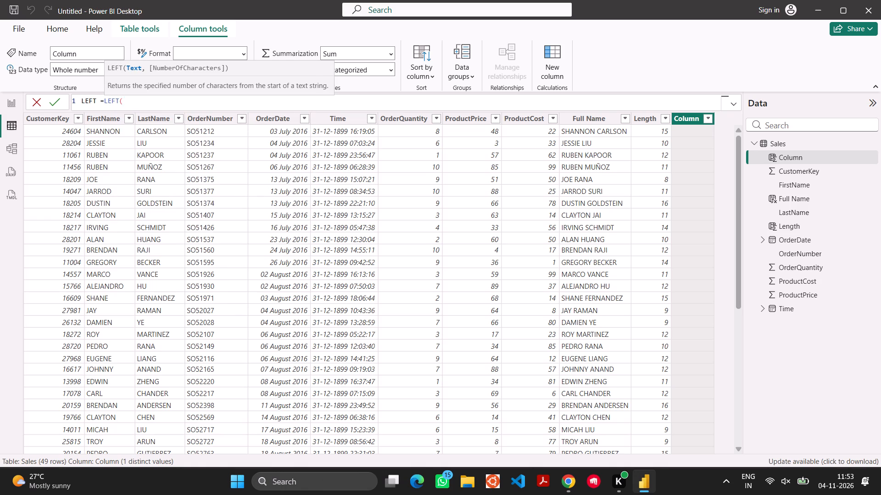
{"action": "key", "text": "Left"}
{"action": "type", "text": "Sales"}
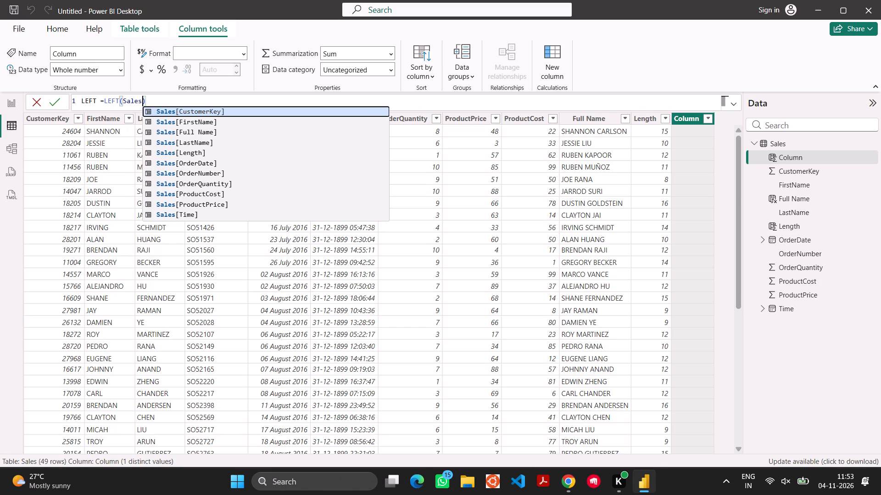
{"action": "key", "text": "bracketleft"}
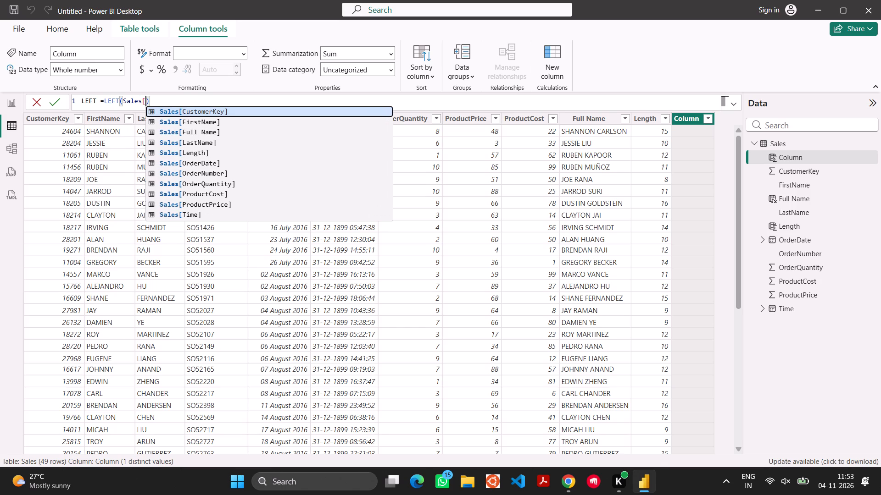
{"action": "type", "text": "FU"}
{"action": "key", "text": "Return"}
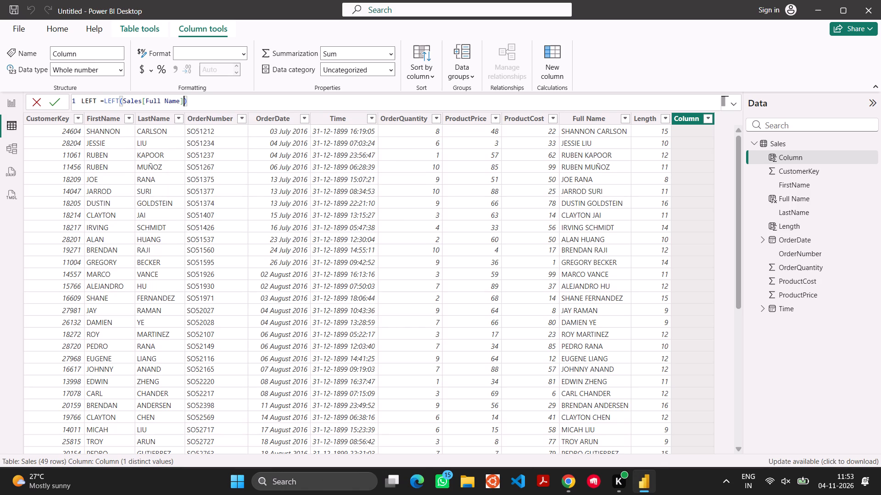
{"action": "key", "text": "comma"}
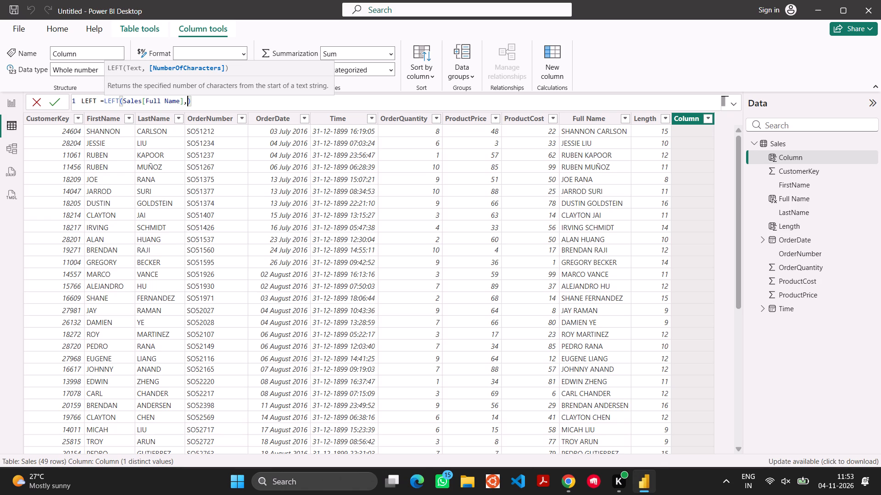
{"action": "key", "text": "6"}
{"action": "key", "text": "ctrl+Return"}
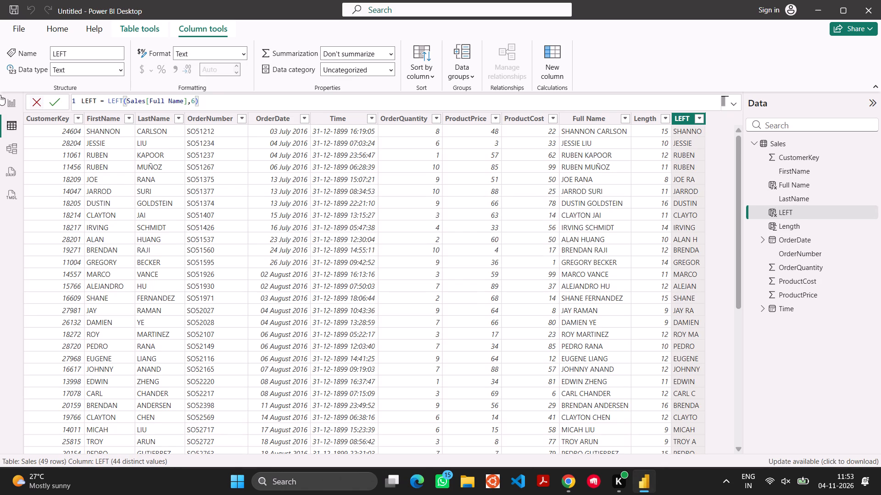
{"action": "left_click", "coordinate": [54, 100]}
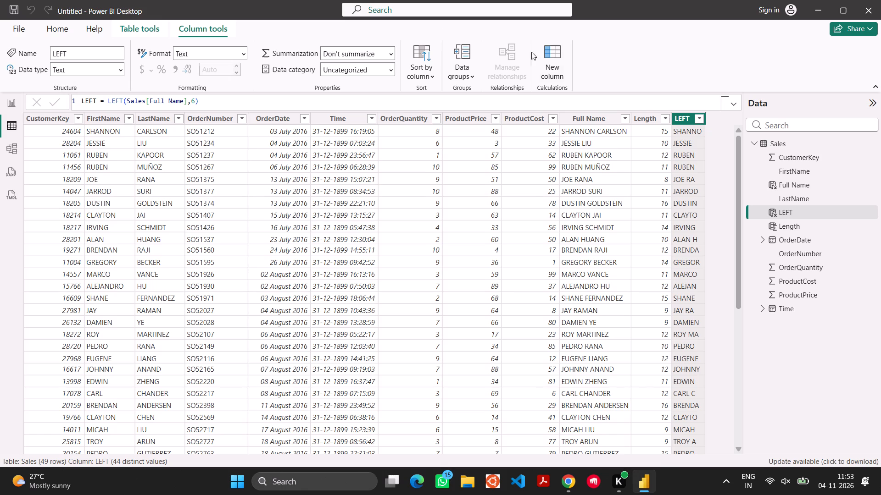
Add a calculated column named RIGHT to the Sales table with the formula RIGHT(Sales[FirstName],5) and commit it.
{"action": "left_click", "coordinate": [555, 57]}
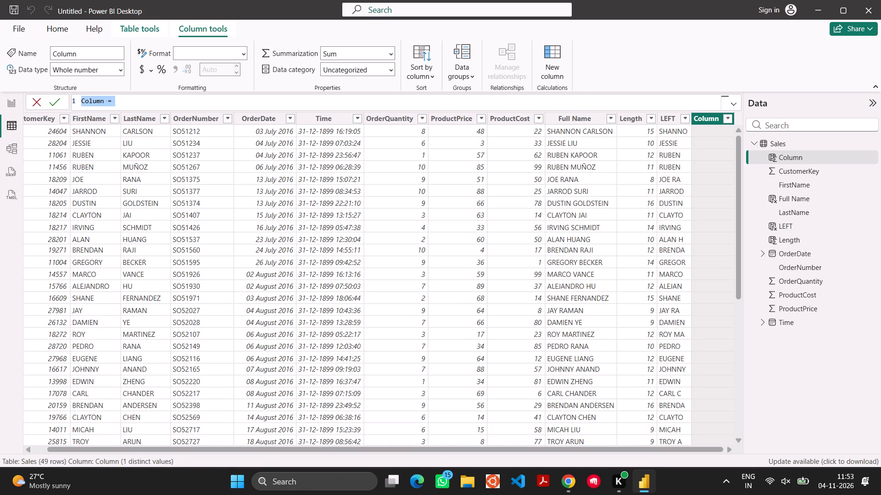
{"action": "key", "text": "BackSpace"}
{"action": "type", "text": "RIGHT"}
{"action": "key", "text": "equal"}
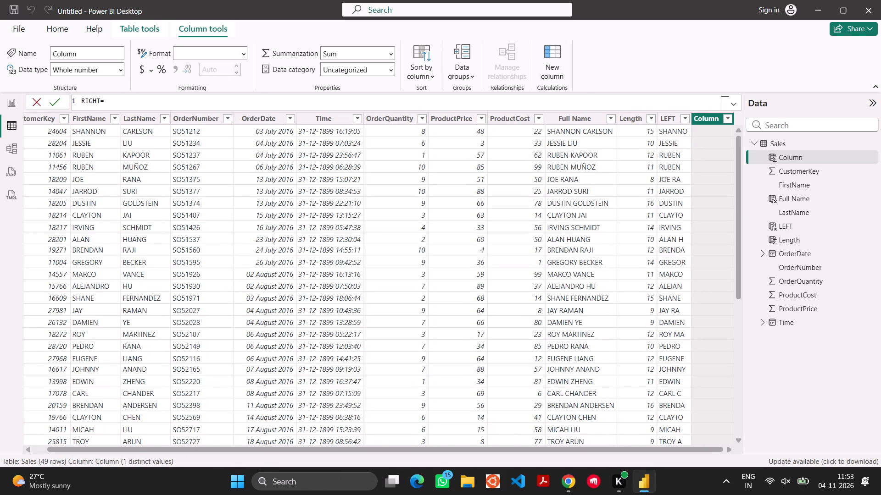
{"action": "type", "text": "RIGHT"}
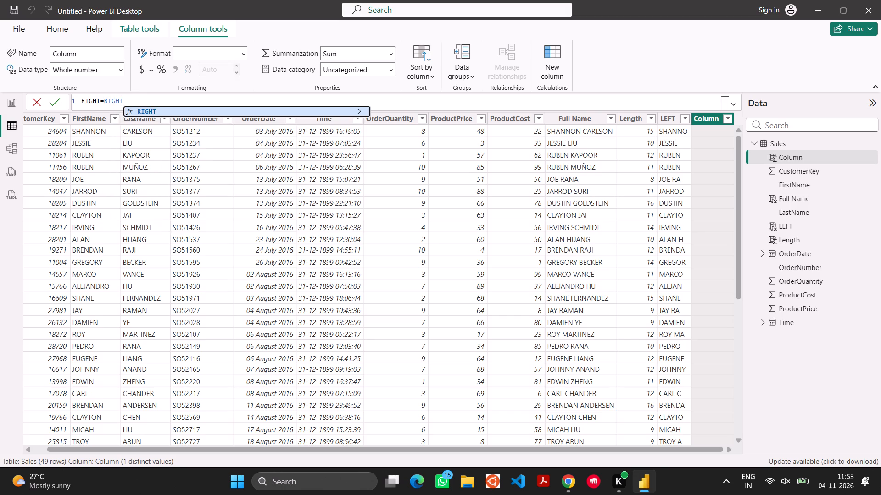
{"action": "key", "text": "shift+parenleft"}
{"action": "type", "text": "SAles"}
{"action": "key", "text": "Return"}
{"action": "key", "text": "shift+braceleft"}
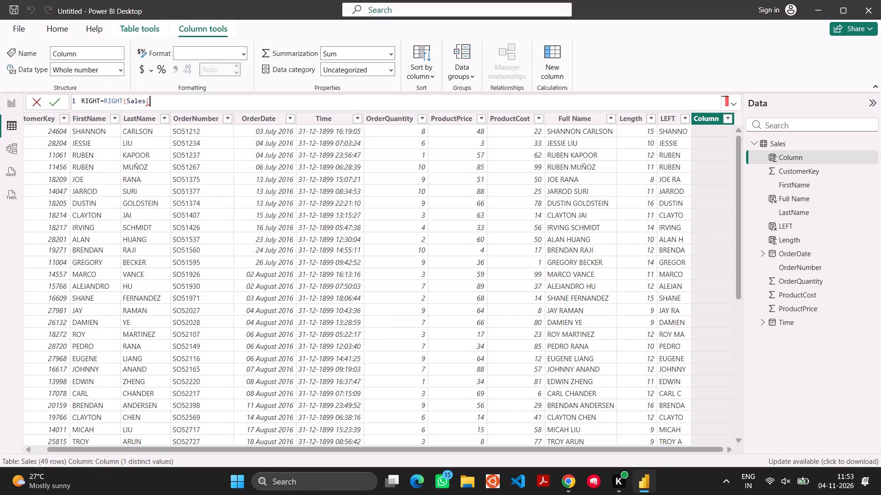
{"action": "key", "text": "BackSpace"}
{"action": "key", "text": "bracketleft"}
{"action": "type", "text": "Firs"}
{"action": "key", "text": "Return"}
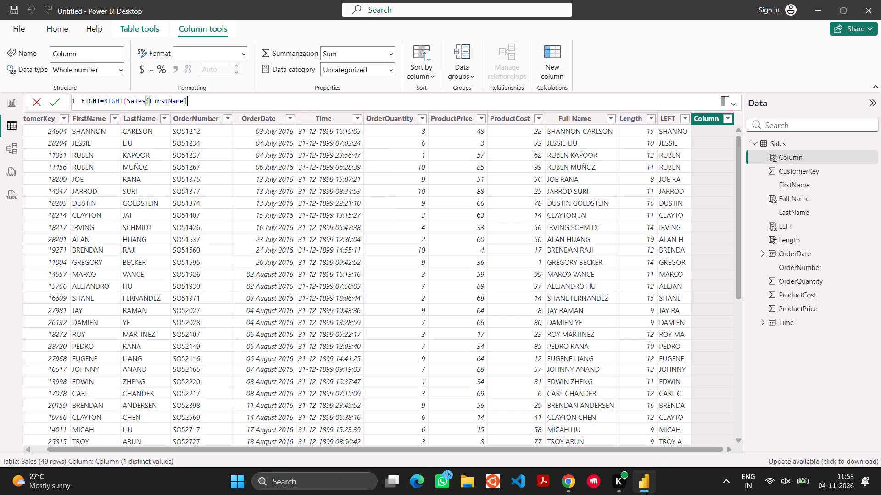
{"action": "key", "text": "comma"}
{"action": "key", "text": "5"}
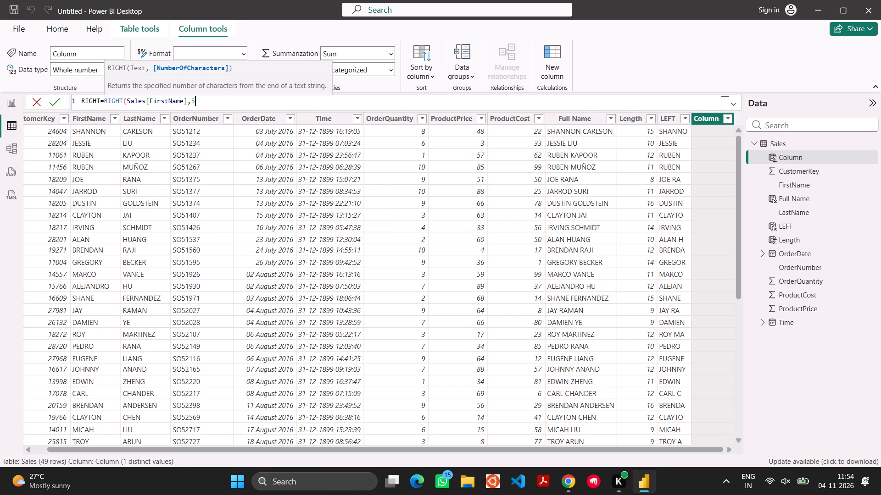
{"action": "key", "text": "shift+parenright"}
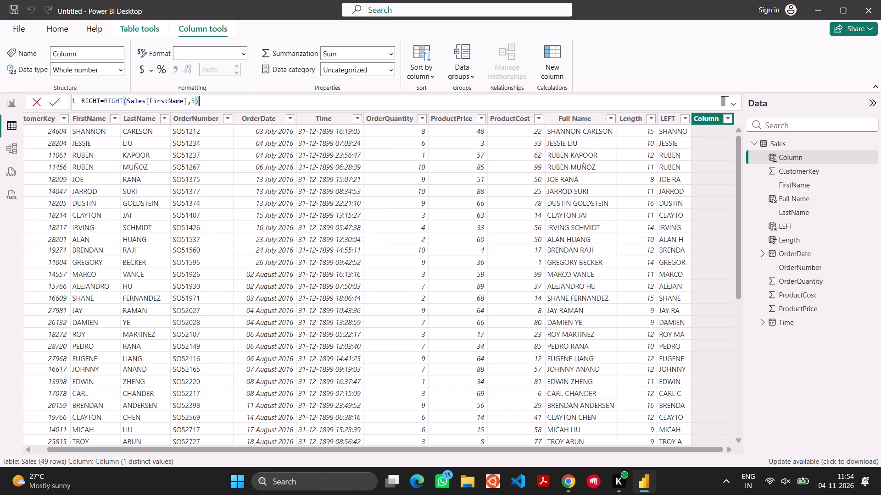
{"action": "key", "text": "ctrl+Return"}
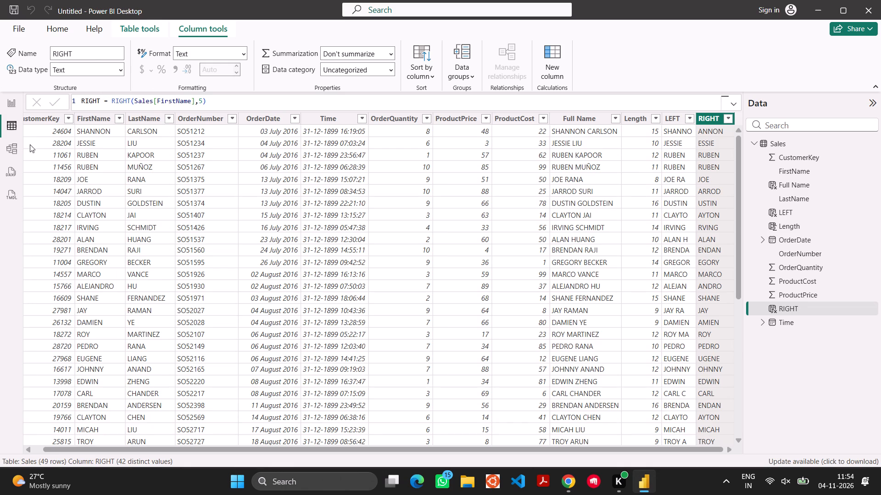
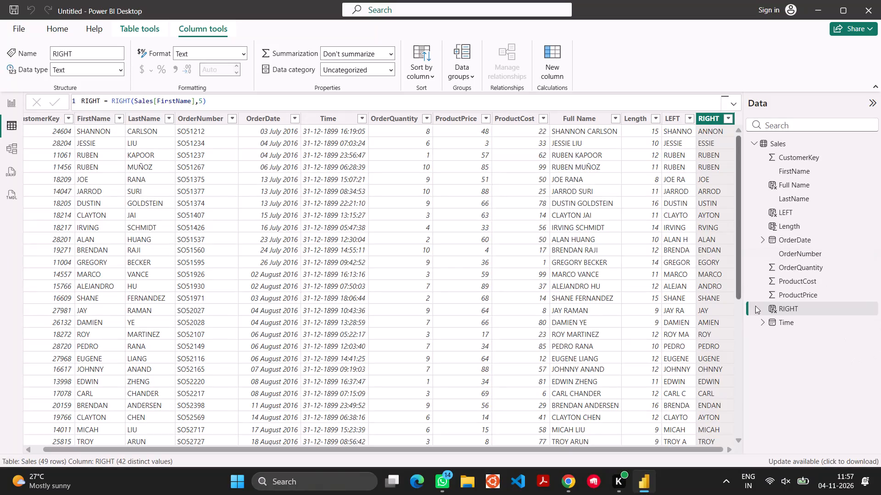
Add a calculated column named MID to the Sales table with the formula MID(Sales[Full Name],1,5) and commit it.
{"action": "left_click", "coordinate": [555, 55]}
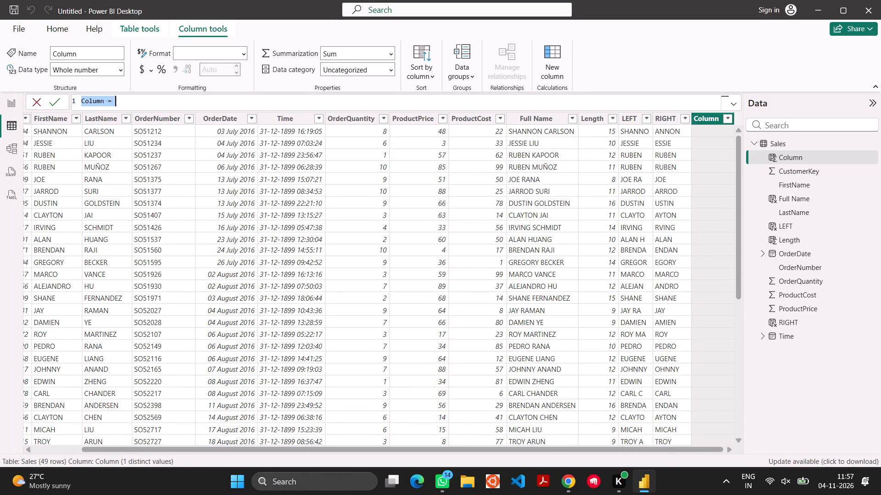
{"action": "key", "text": "BackSpace"}
{"action": "type", "text": "MI"}
{"action": "key", "text": "shift+d"}
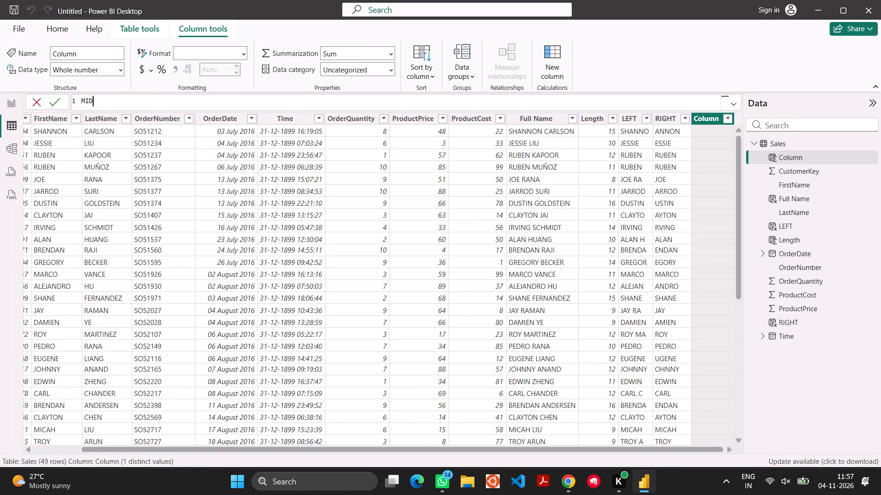
{"action": "key", "text": "equal"}
{"action": "type", "text": "MI"}
{"action": "key", "text": "shift+d"}
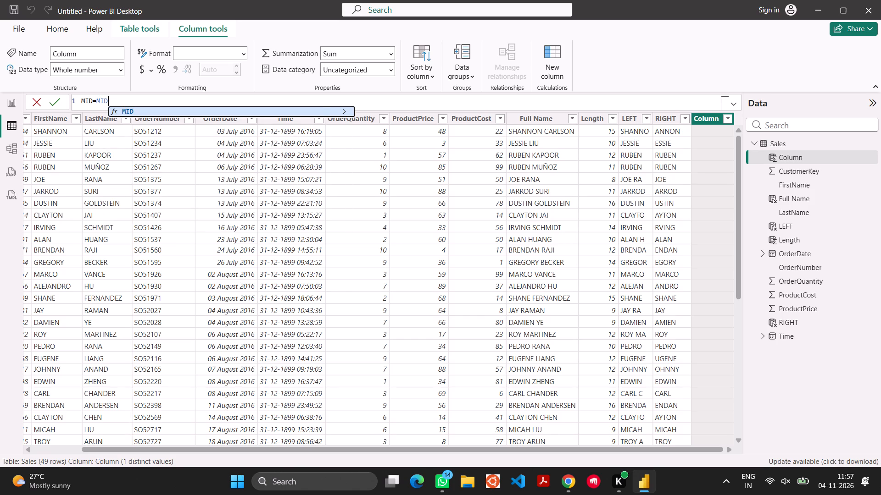
{"action": "key", "text": "shift+parenleft"}
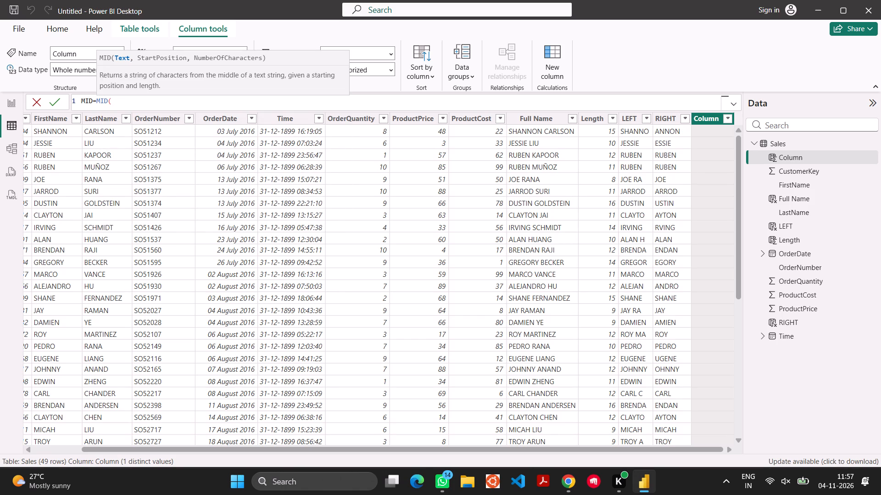
{"action": "type", "text": "Sales"}
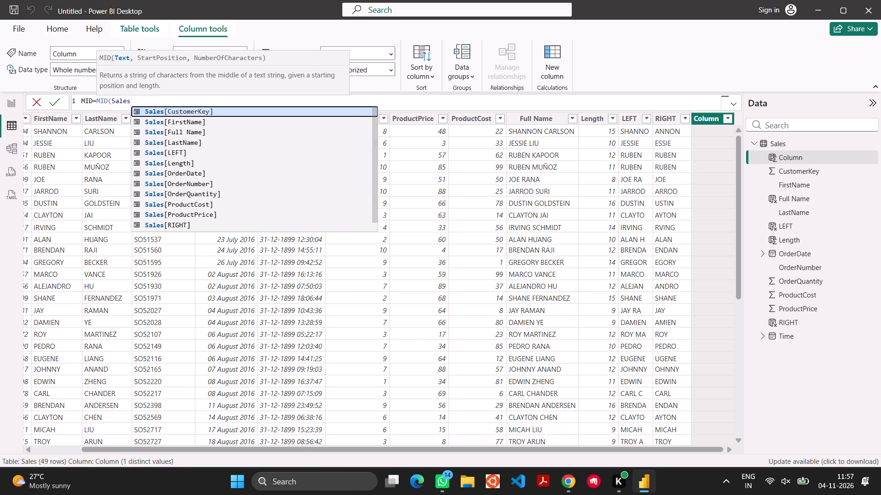
{"action": "key", "text": "Down"}
{"action": "key", "text": "Down"}
{"action": "key", "text": "Return"}
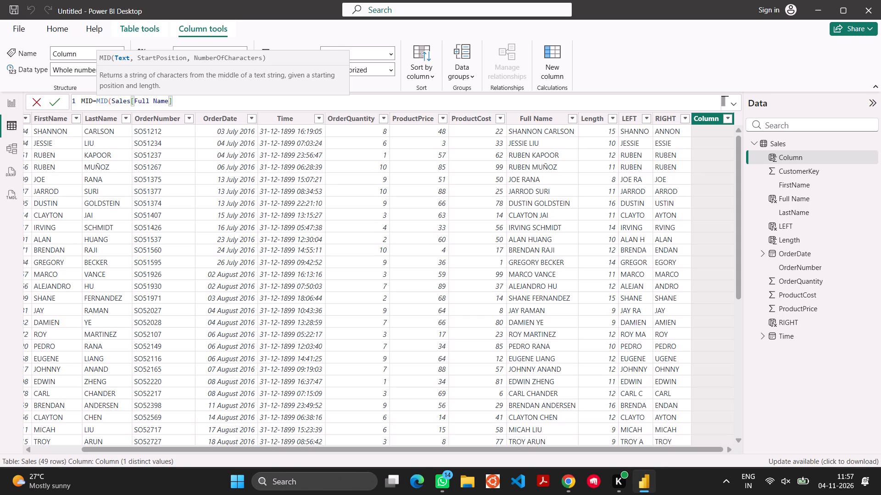
{"action": "key", "text": "comma"}
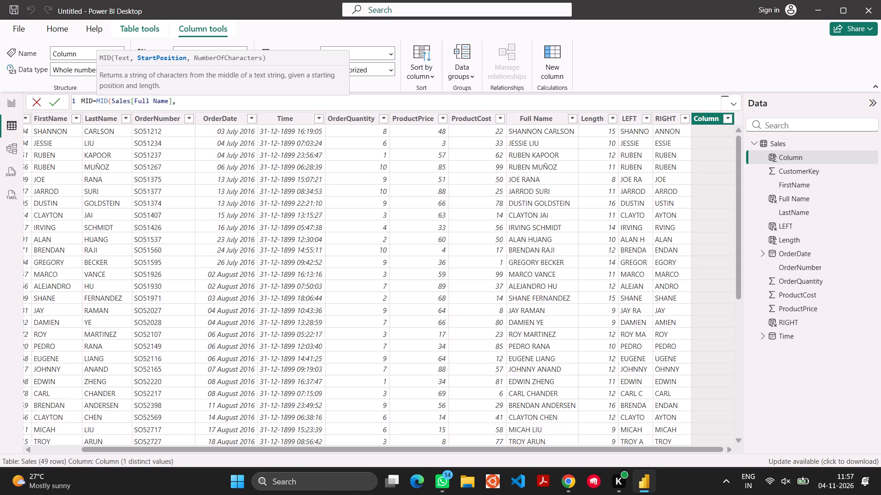
{"action": "type", "text": "1,"}
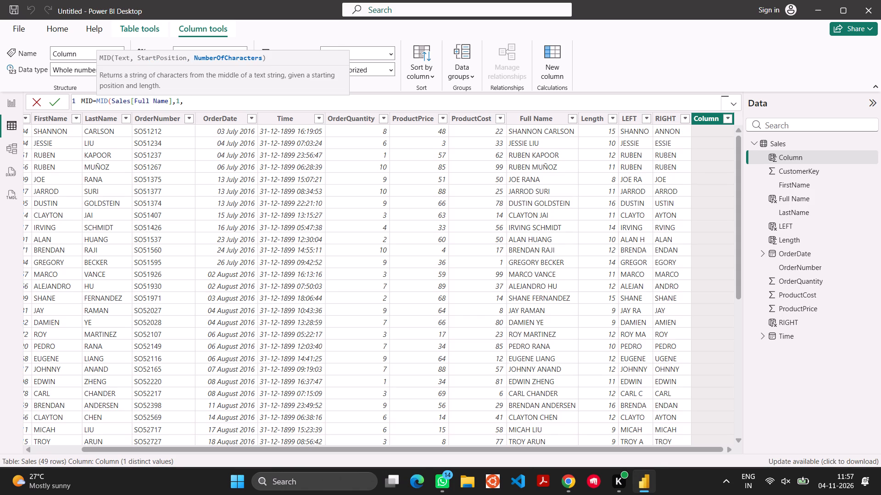
{"action": "key", "text": "5"}
{"action": "key", "text": "shift+parenright"}
{"action": "key", "text": "ctrl+Return"}
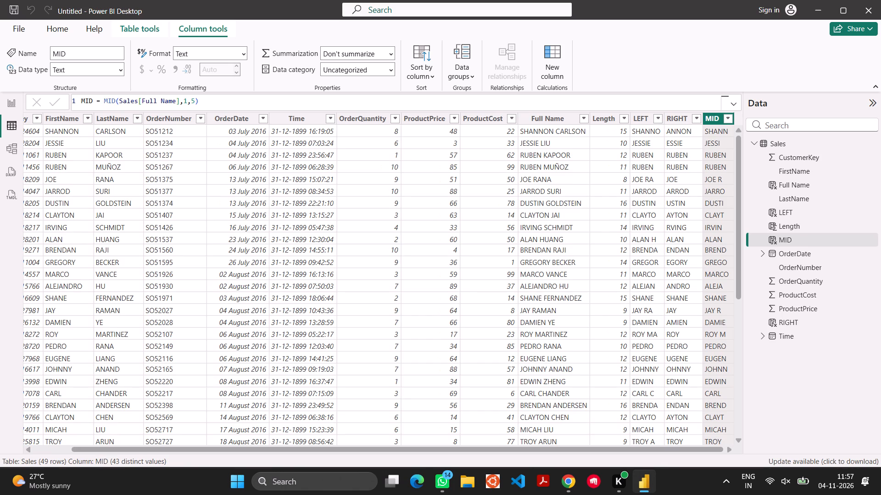
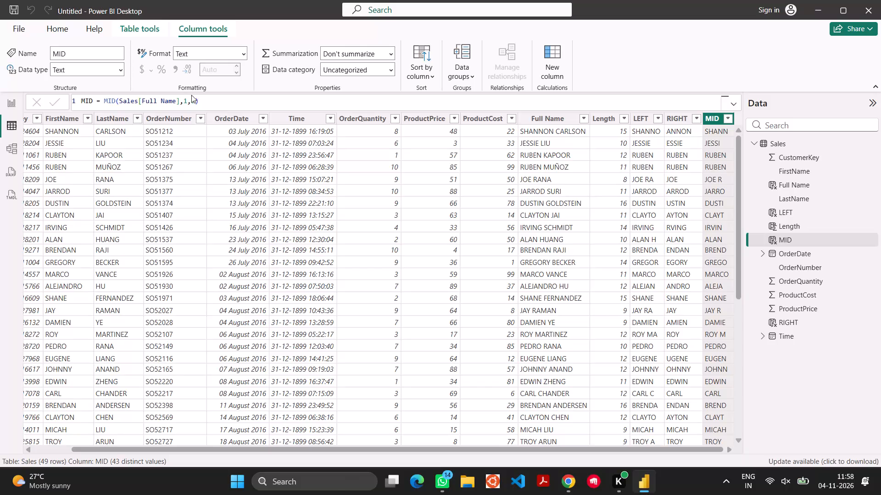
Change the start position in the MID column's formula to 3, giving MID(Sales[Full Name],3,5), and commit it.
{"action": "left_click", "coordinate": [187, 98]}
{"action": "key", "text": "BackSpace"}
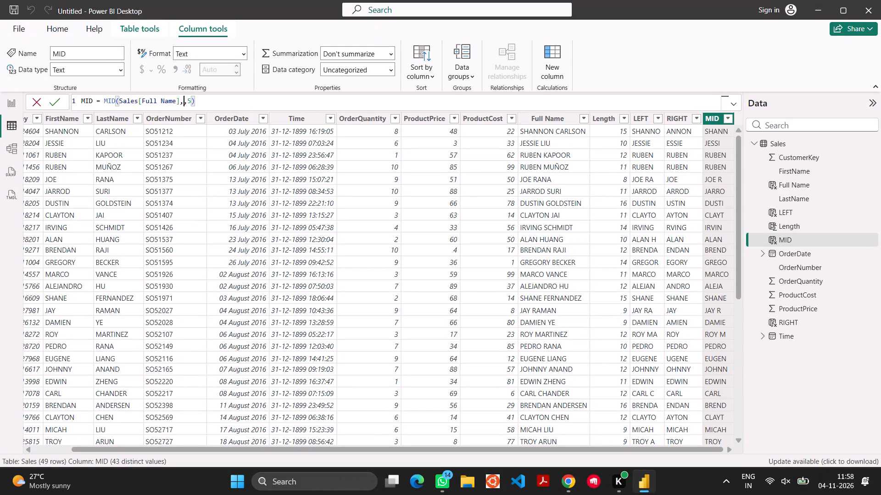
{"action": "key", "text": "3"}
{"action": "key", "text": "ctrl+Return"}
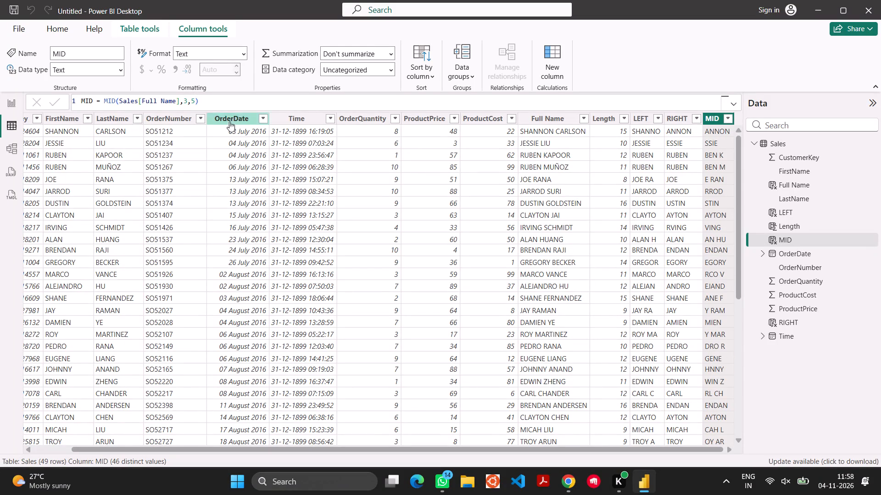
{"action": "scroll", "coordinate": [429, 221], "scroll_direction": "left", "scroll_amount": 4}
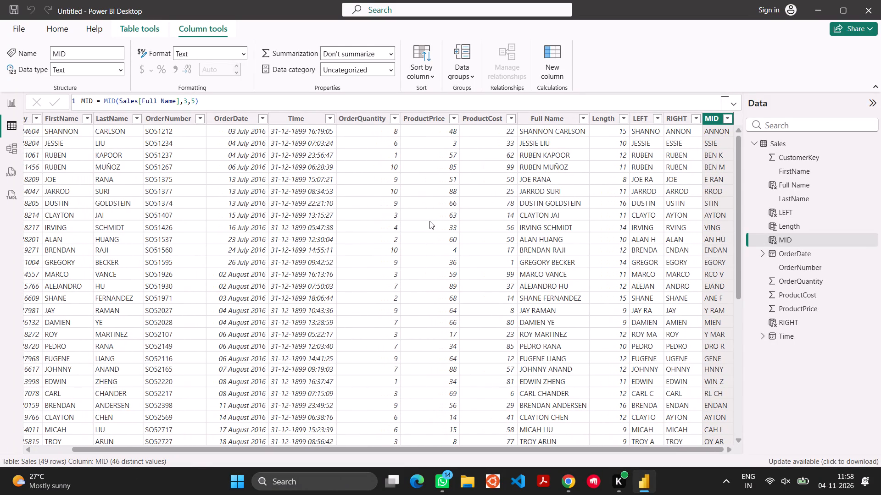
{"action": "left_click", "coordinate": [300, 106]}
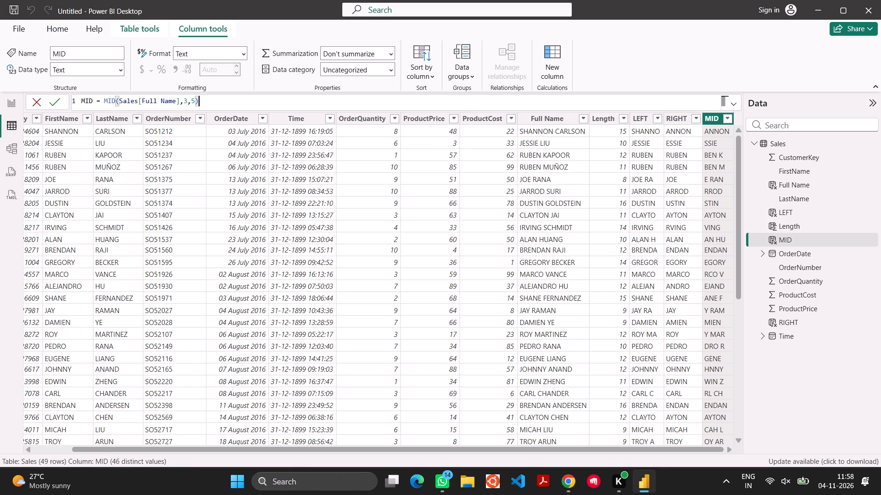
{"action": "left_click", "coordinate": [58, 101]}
Set the start position in the MID column's formula to 2, giving MID(Sales[Full Name],2,5), and commit it.
{"action": "scroll", "coordinate": [425, 265], "scroll_direction": "left", "scroll_amount": 3}
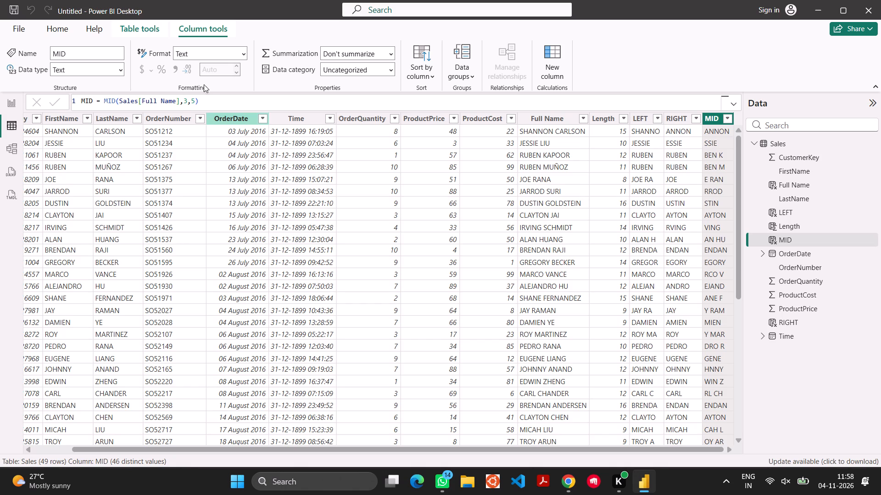
{"action": "left_click", "coordinate": [187, 102]}
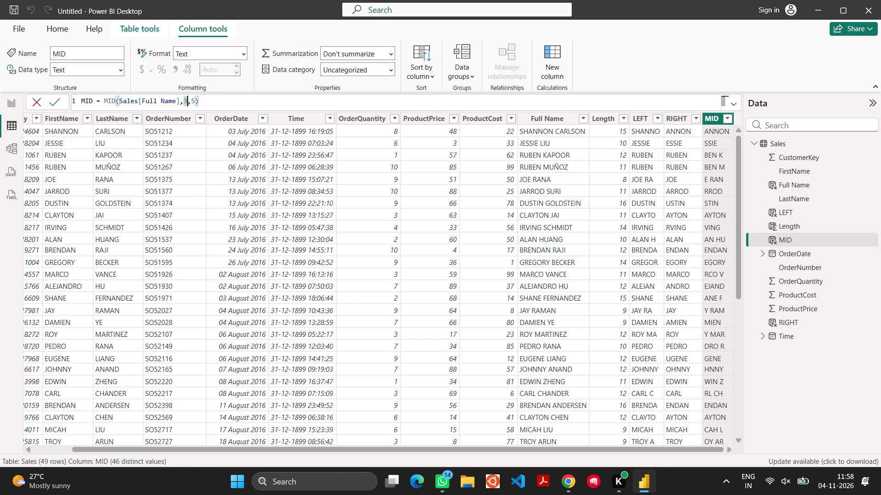
{"action": "key", "text": "BackSpace"}
{"action": "key", "text": "2"}
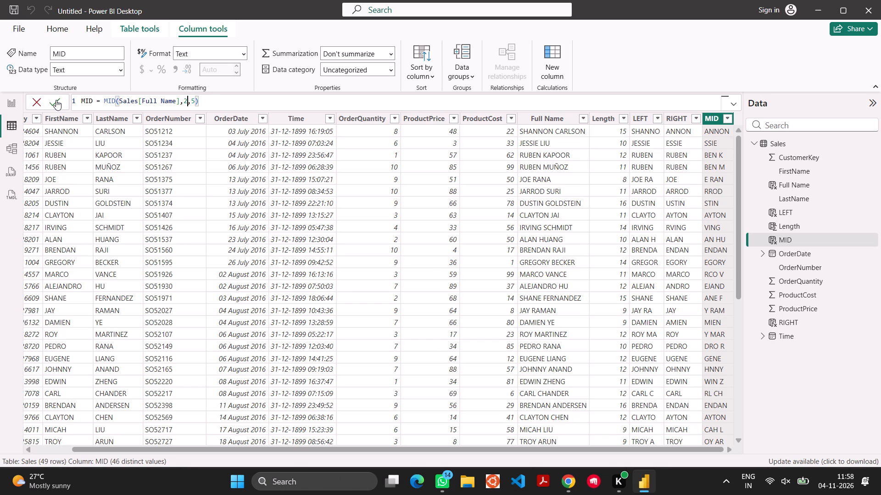
{"action": "left_click", "coordinate": [56, 100]}
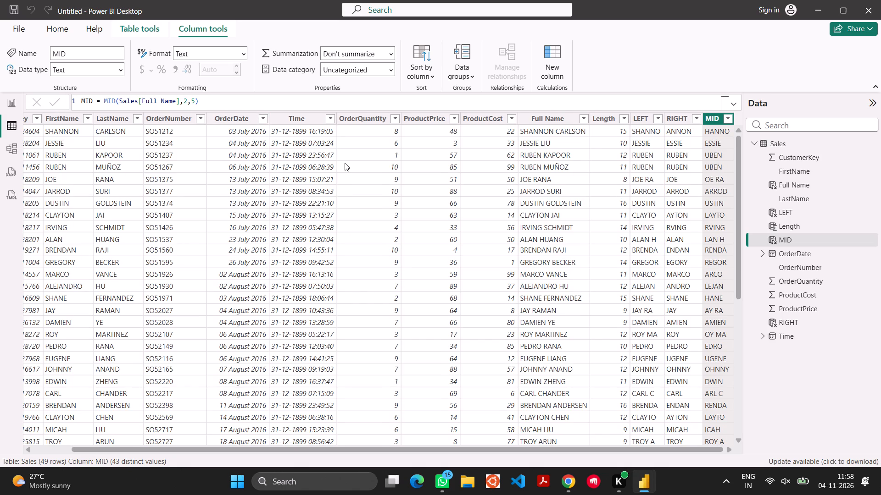
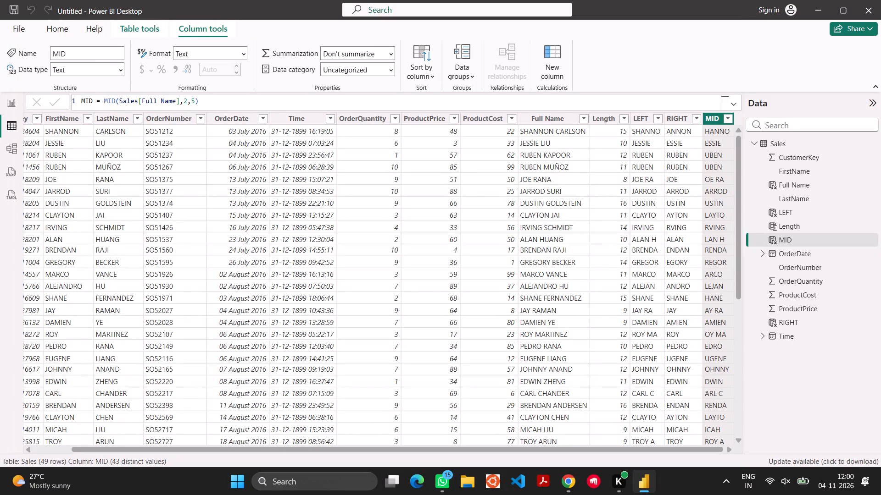
Add a calculated column to the Sales table with the formula UPPER = UPPER(Sales[Full Name]) and commit it.
{"action": "left_click", "coordinate": [553, 55]}
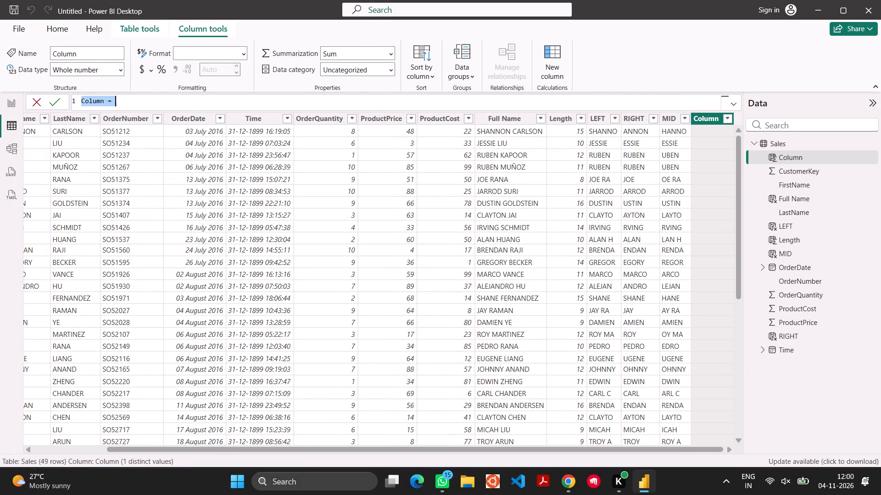
{"action": "key", "text": "BackSpace"}
{"action": "type", "text": "UPPER"}
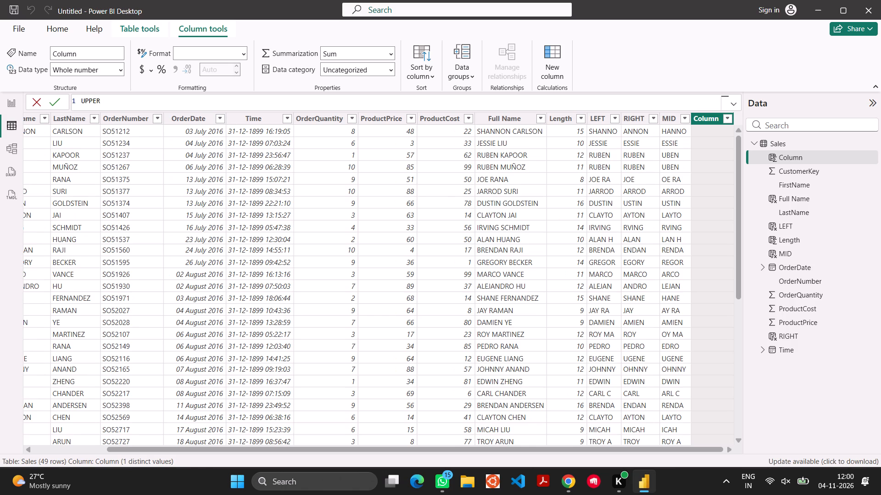
{"action": "key", "text": "equal"}
{"action": "type", "text": "UPP"}
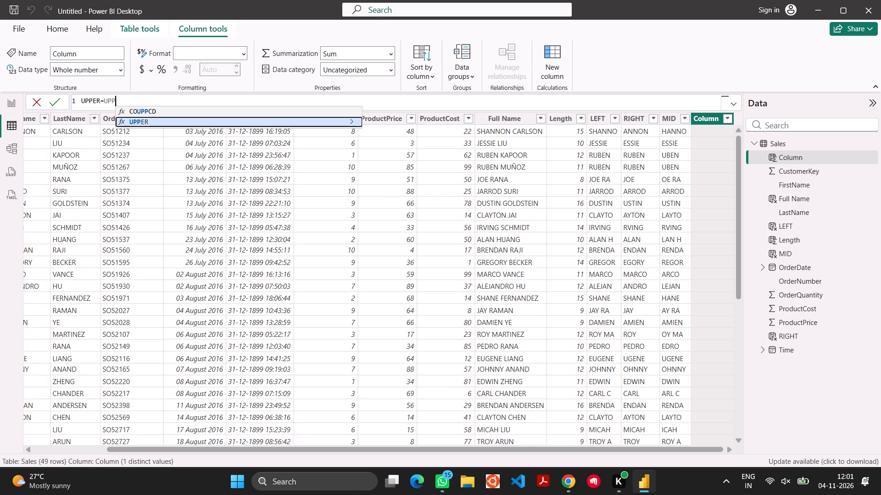
{"action": "type", "text": "ER"}
{"action": "key", "text": "shift+parenleft"}
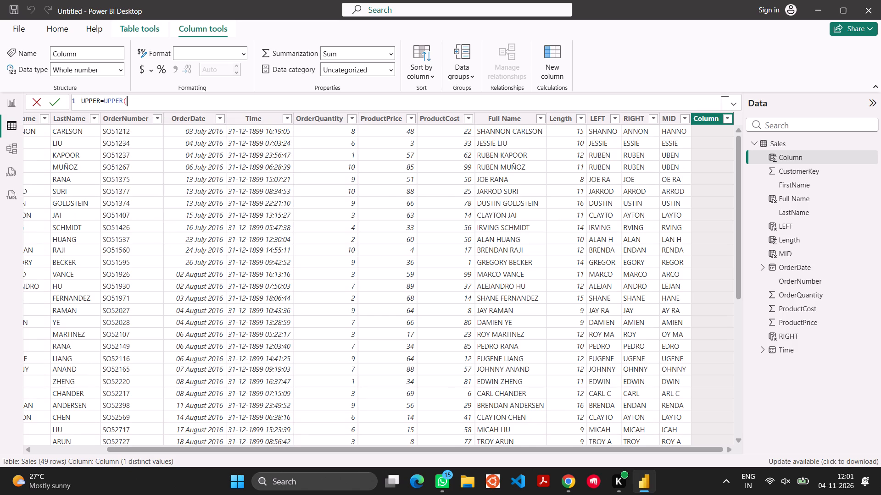
{"action": "type", "text": "Dales"}
{"action": "key", "text": "BackSpace"}
{"action": "key", "text": "BackSpace"}
{"action": "key", "text": "BackSpace"}
{"action": "key", "text": "BackSpace"}
{"action": "key", "text": "BackSpace"}
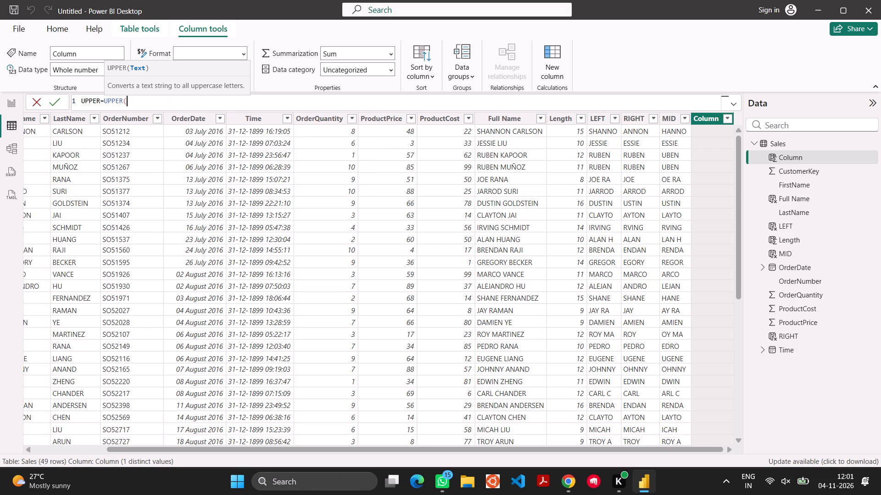
{"action": "type", "text": "Sales"}
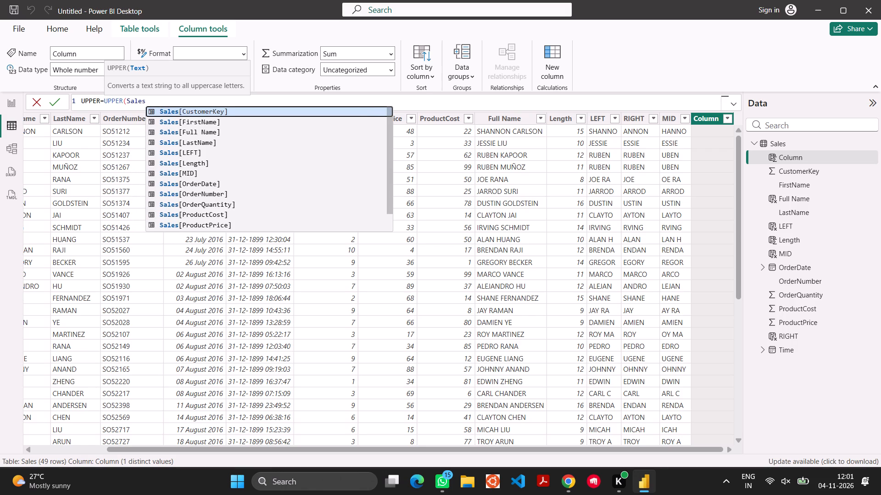
{"action": "key", "text": "bracketleft"}
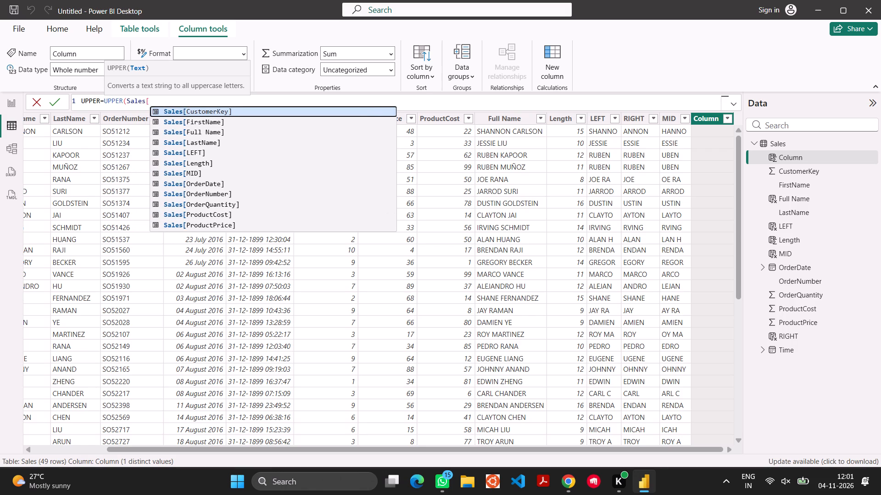
{"action": "key", "text": "Down"}
{"action": "key", "text": "Down"}
{"action": "key", "text": "Return"}
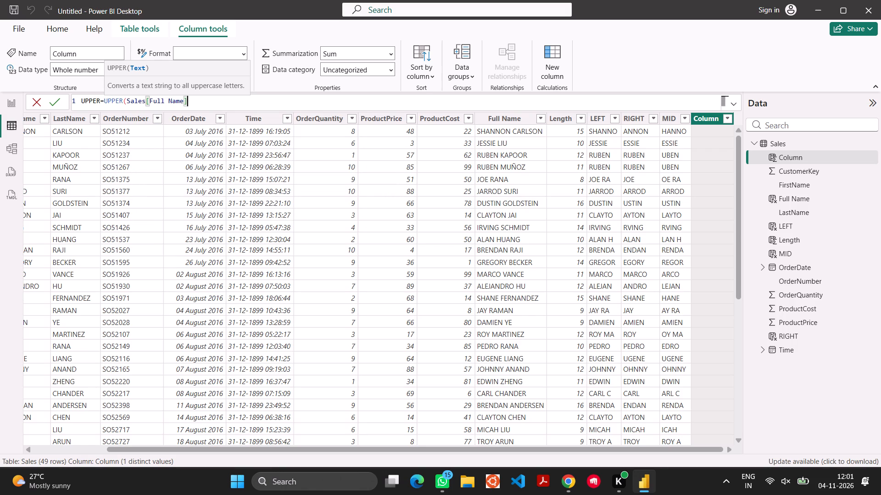
{"action": "key", "text": "shift+parenright"}
{"action": "key", "text": "ctrl+Return"}
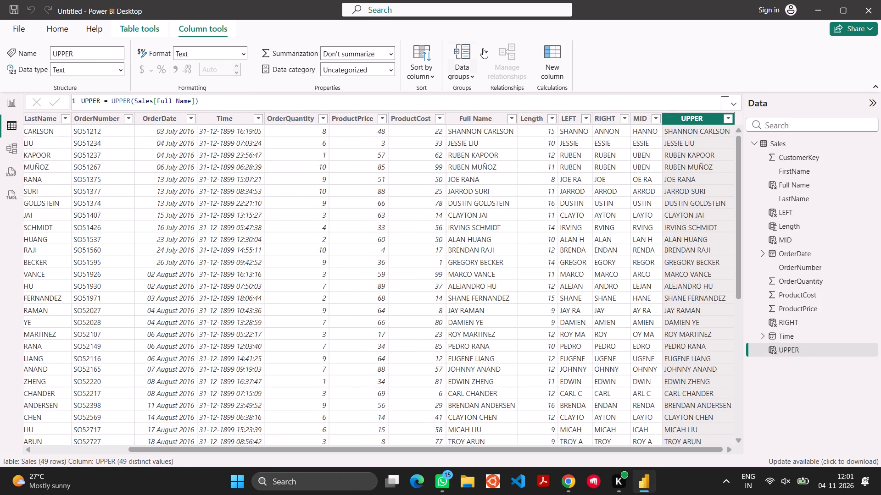
Add a calculated column to the Sales table with the formula LOWER = LOWER(Sales[Full Name]) and commit it.
{"action": "left_click", "coordinate": [560, 49]}
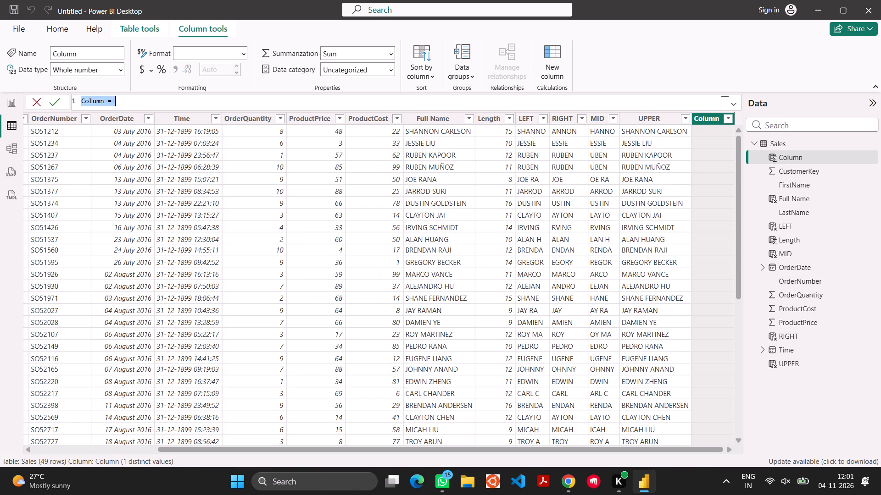
{"action": "key", "text": "BackSpace"}
{"action": "type", "text": "LOWER"}
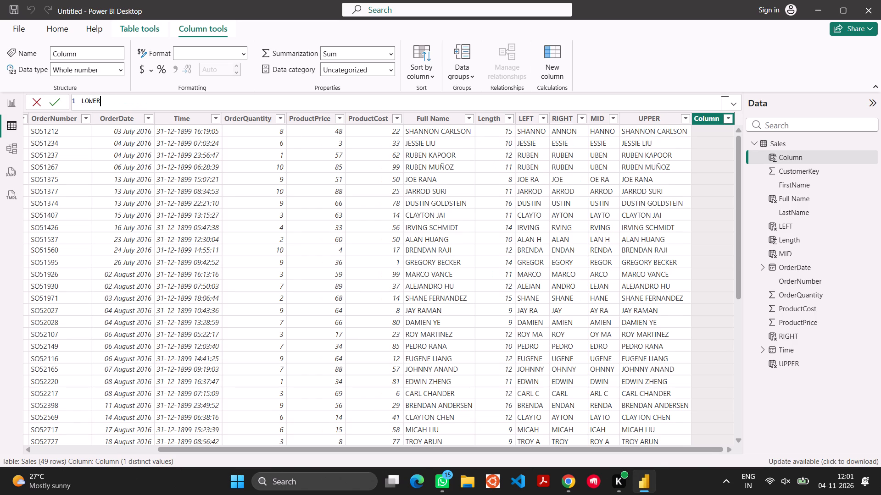
{"action": "type", "text": "=LOWER("}
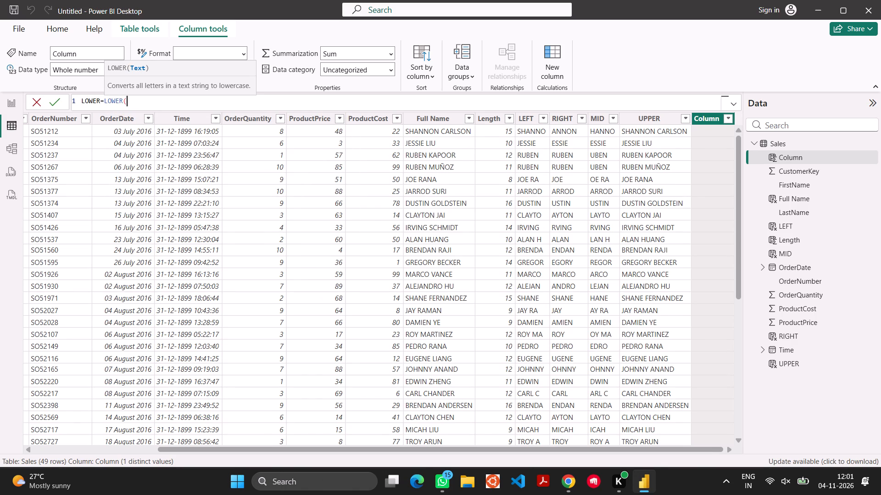
{"action": "type", "text": "SAL"}
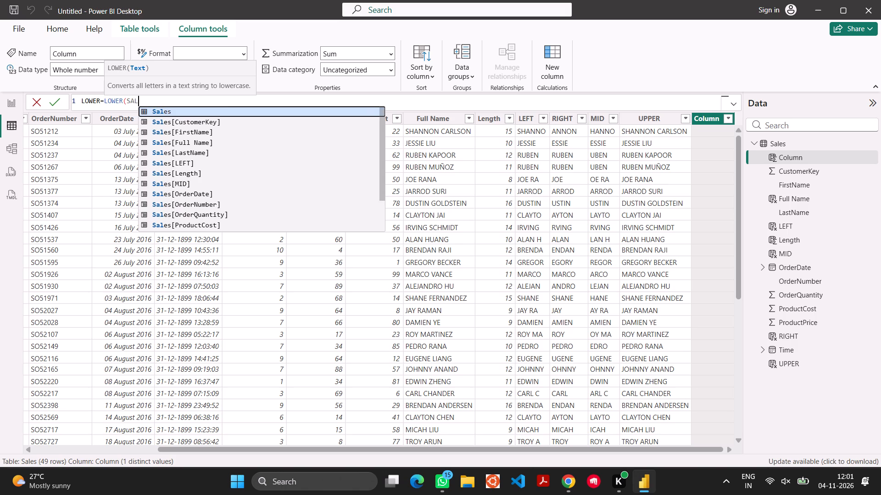
{"action": "key", "text": "BackSpace"}
{"action": "key", "text": "BackSpace"}
{"action": "type", "text": "al"}
{"action": "key", "text": "Return"}
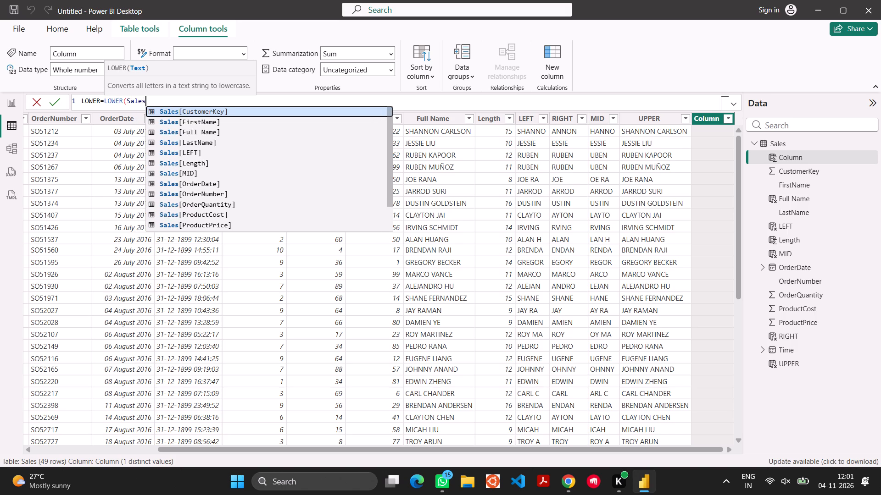
{"action": "key", "text": "bracketleft"}
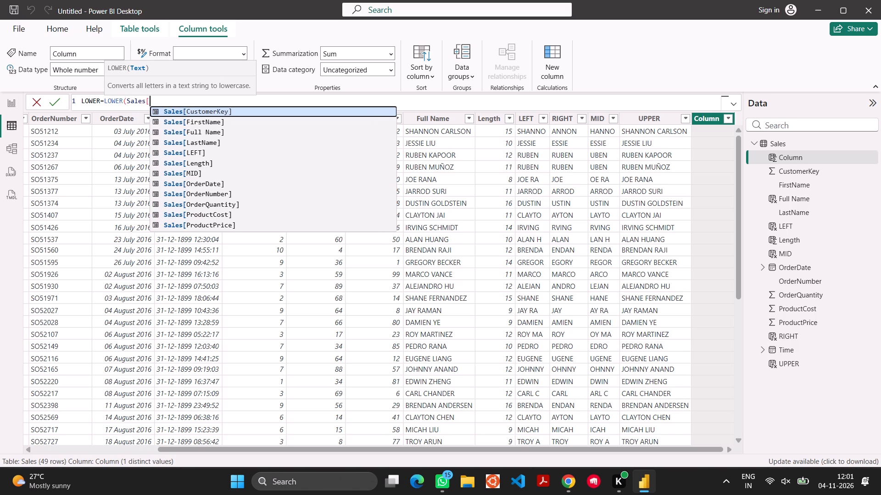
{"action": "key", "text": "Down"}
{"action": "key", "text": "Down"}
{"action": "key", "text": "Return"}
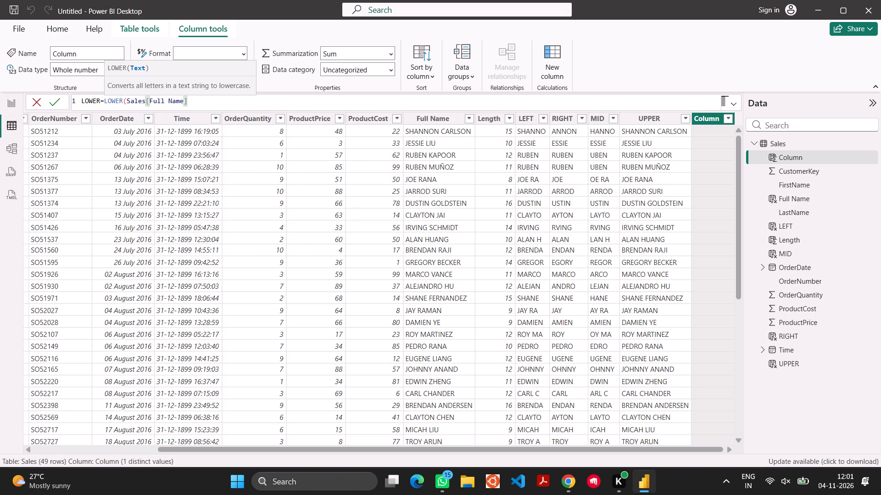
{"action": "key", "text": "shift+parenright"}
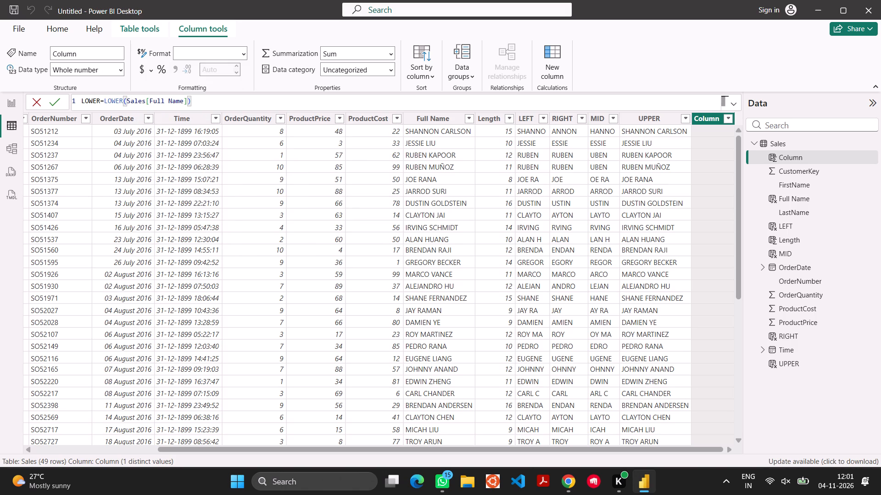
{"action": "key", "text": "ctrl+Return"}
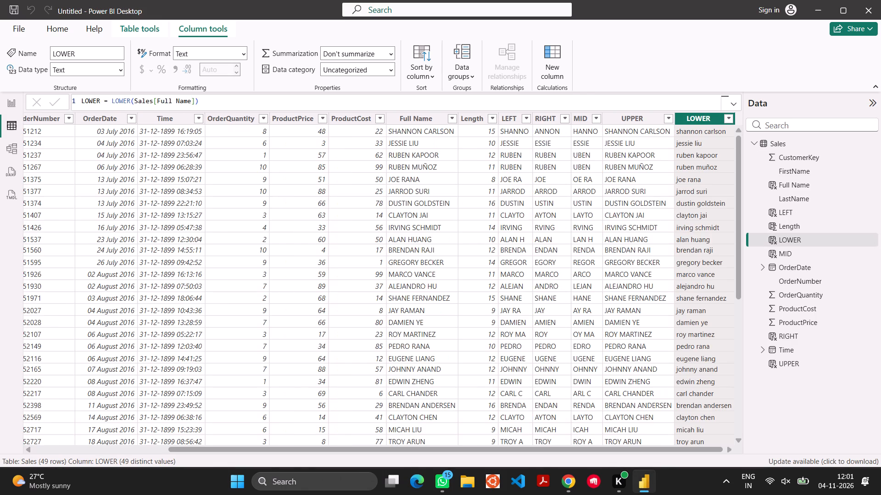